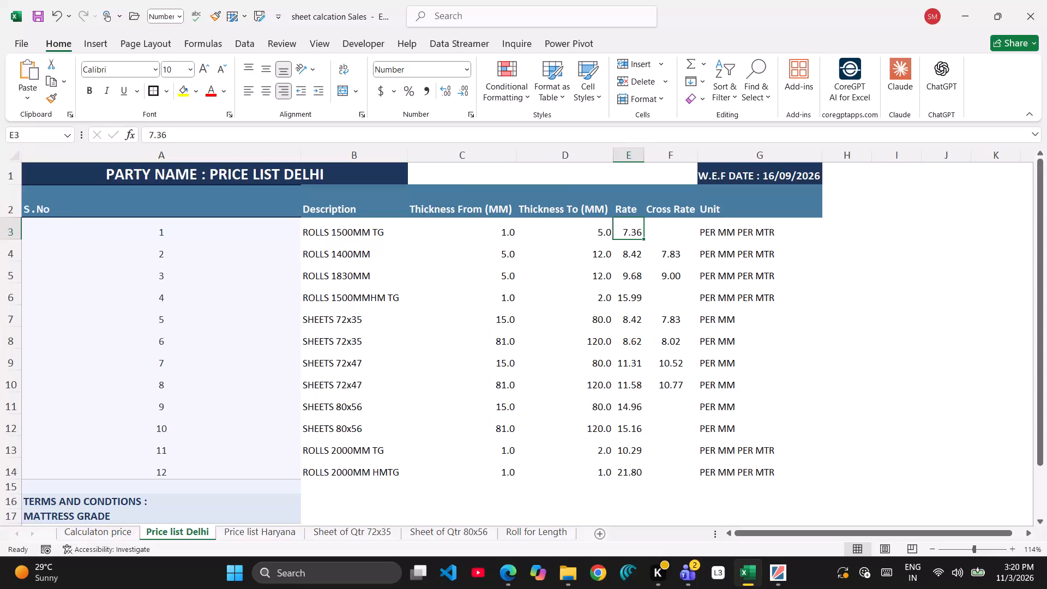
Switch from the Price list Delhi sheet to the Calculaton price sheet.
scroll(638, 459, "left", 1)
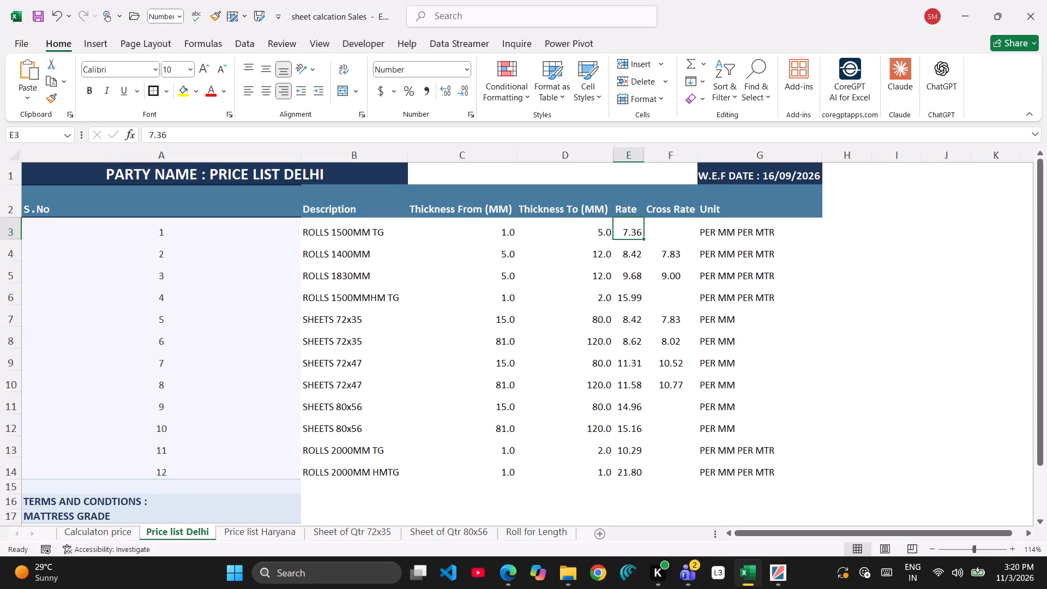
left_click(114, 537)
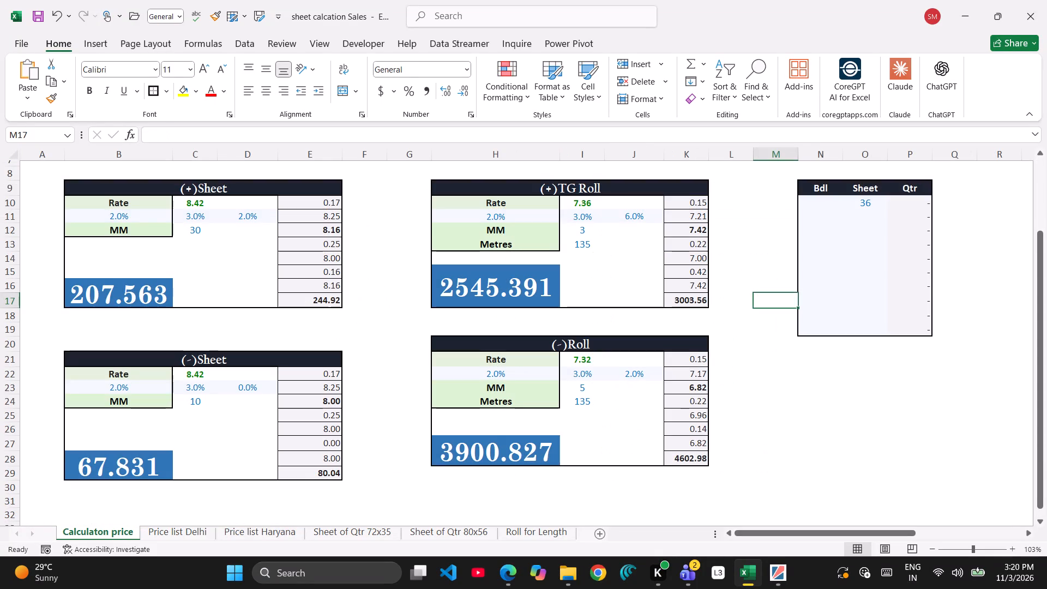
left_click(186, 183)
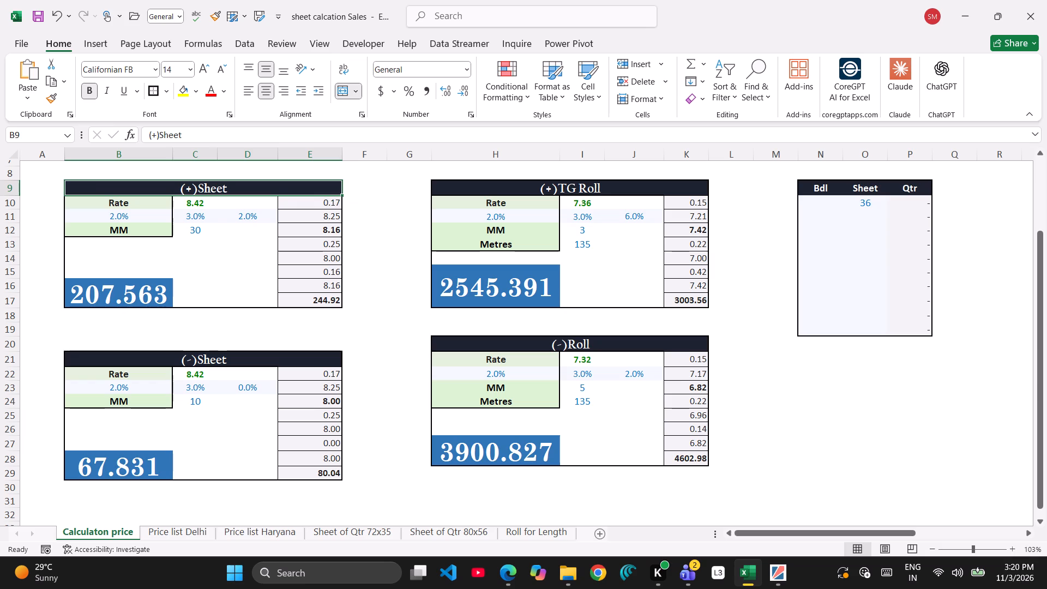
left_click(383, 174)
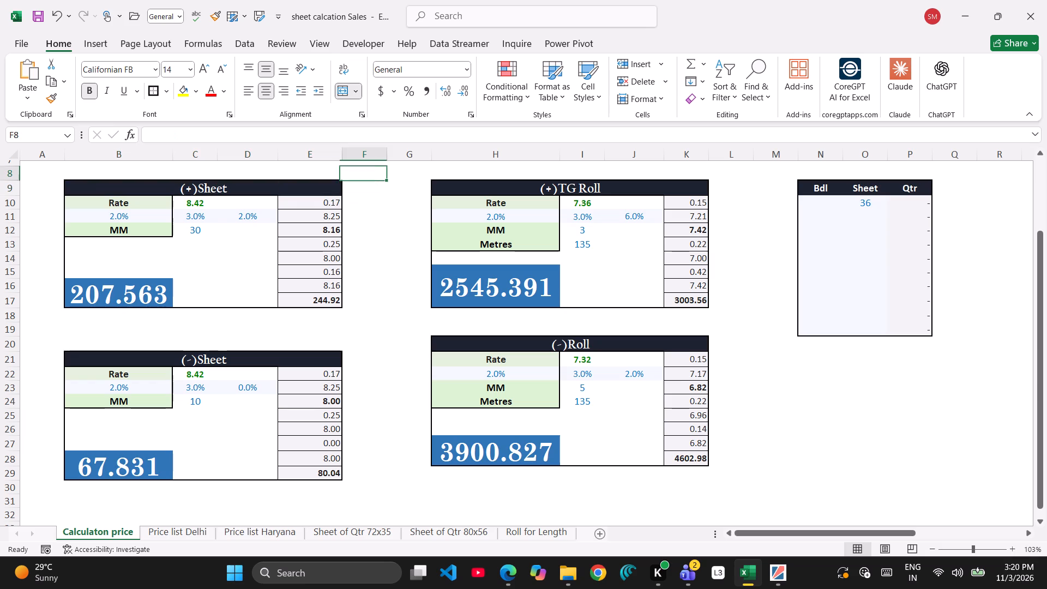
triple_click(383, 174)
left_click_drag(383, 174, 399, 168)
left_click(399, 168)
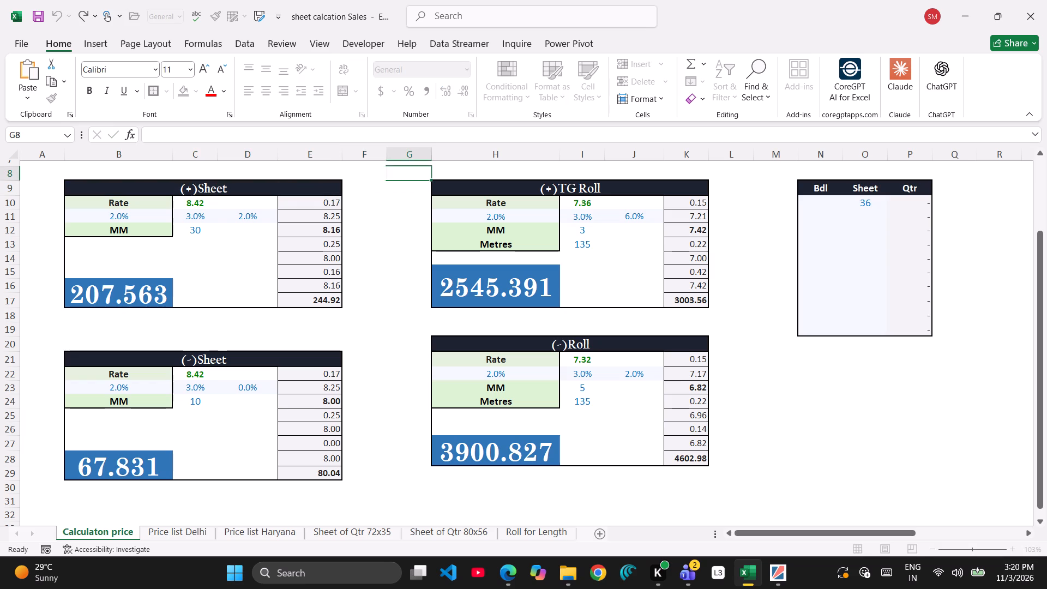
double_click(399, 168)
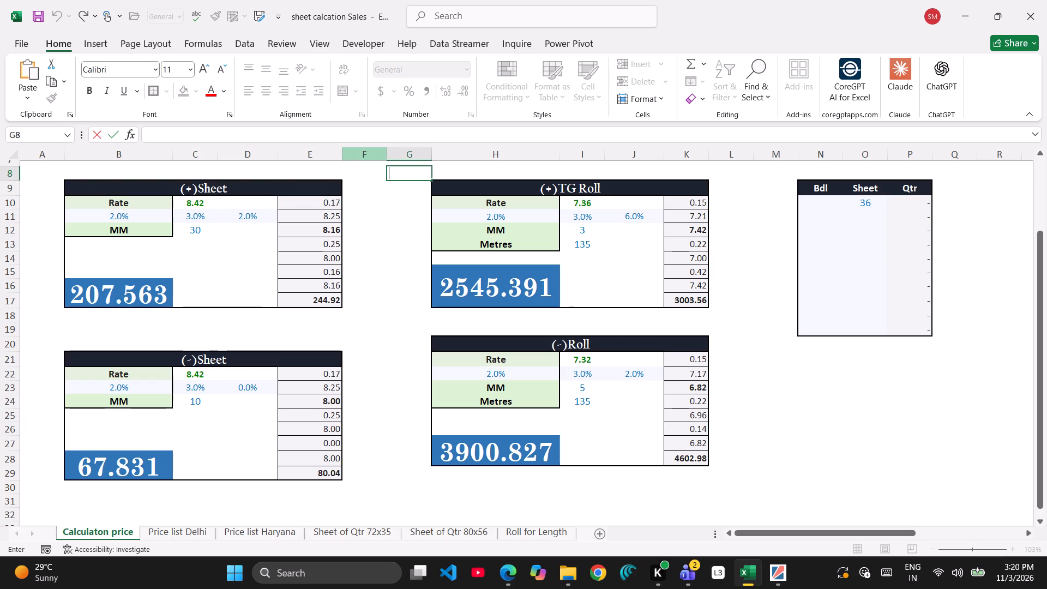
Autofit the widths of columns F through H on the Calculaton price sheet.
left_click_drag(369, 155, 434, 153)
left_click(426, 151)
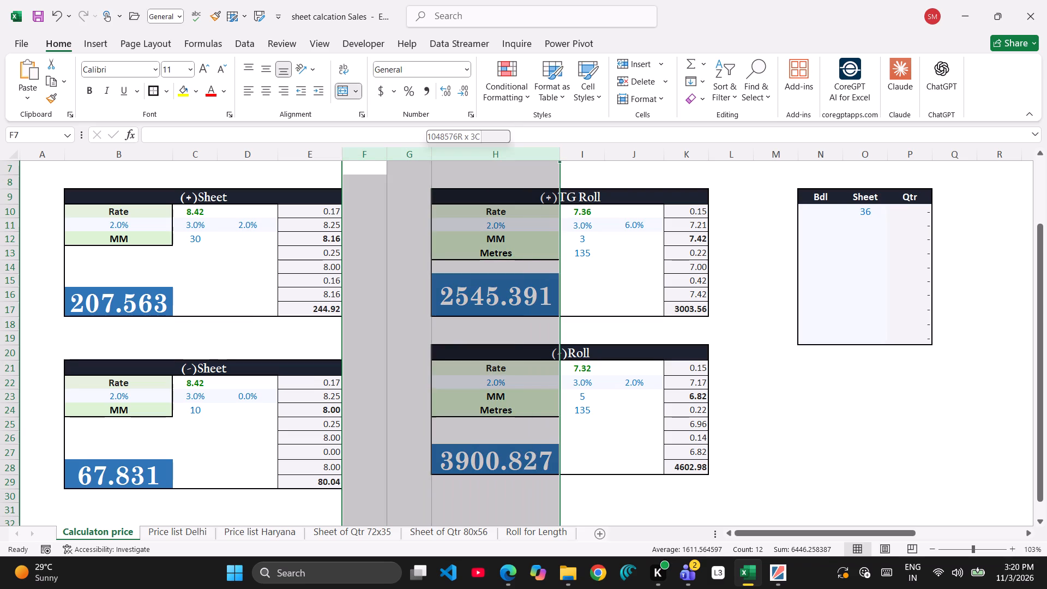
left_click(426, 151)
left_click_drag(426, 151, 392, 195)
left_click(392, 195)
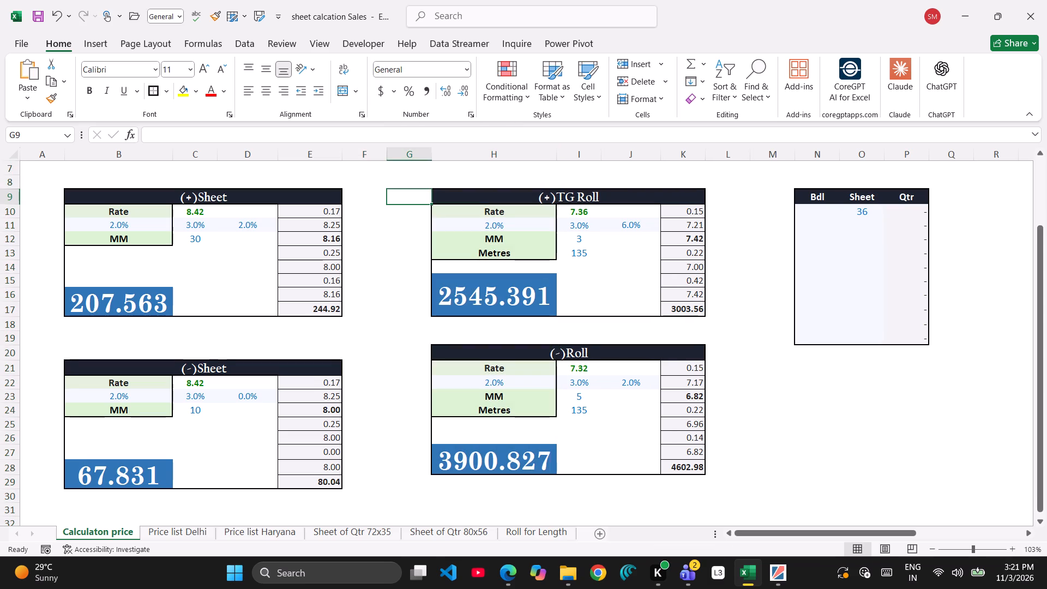
Delete rows 1 to 6, holding the large heading and the blank rows above the calculation tables.
scroll(855, 308, "up", 1)
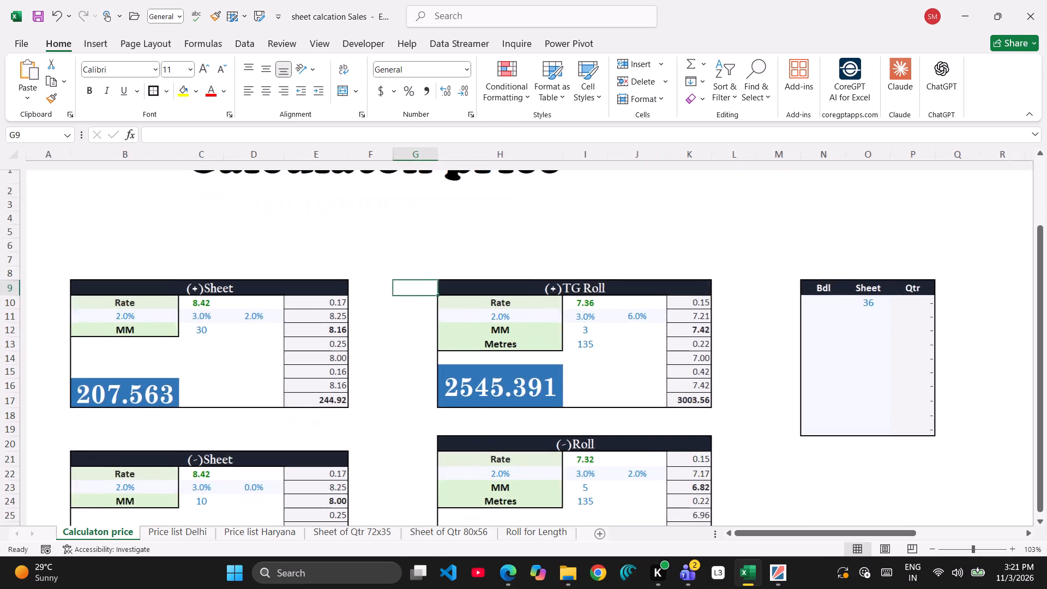
scroll(855, 308, "up", 4)
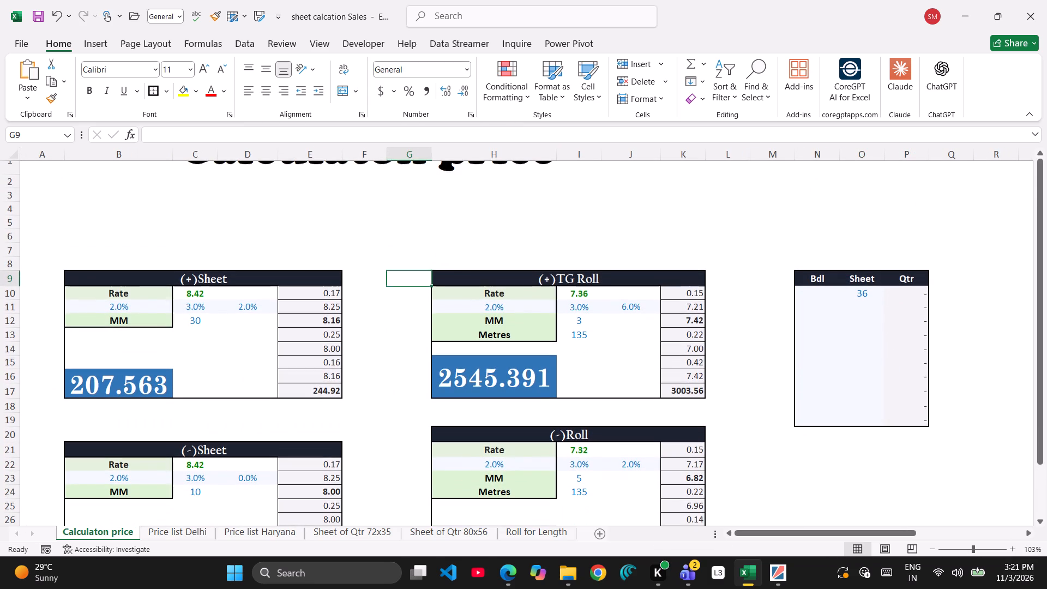
left_click(5, 165)
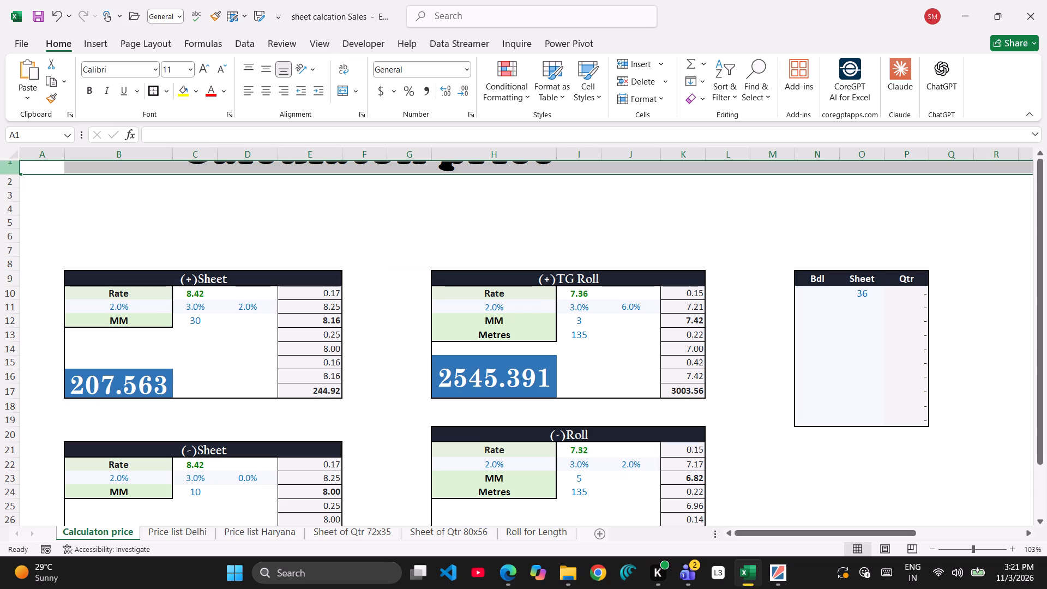
key("ctrl+shift+Down")
key("ctrl+shift+Up")
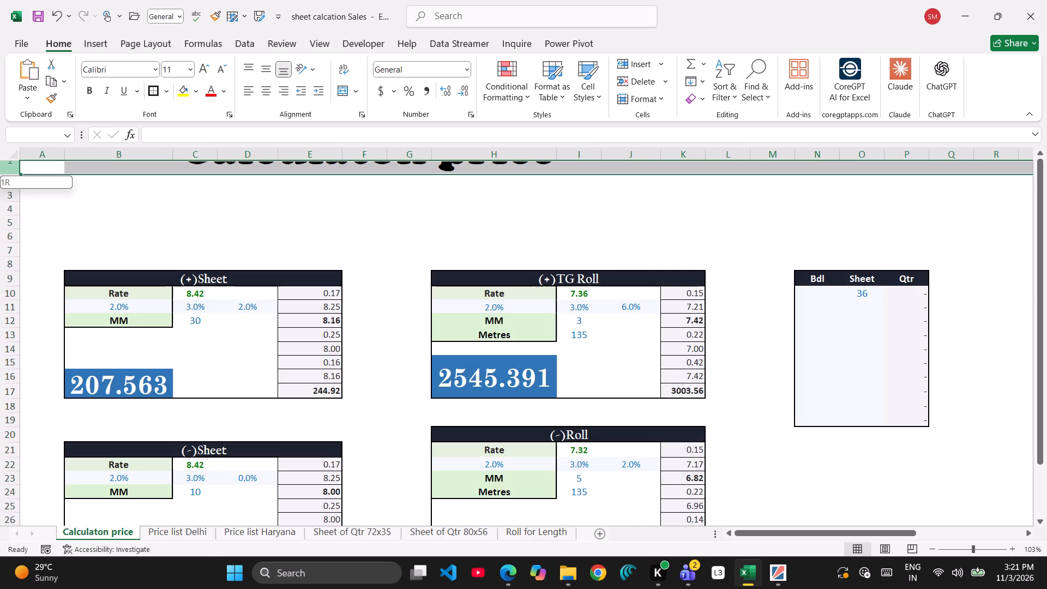
key("shift+space")
key("shift+Down")
key("shift+Down")
key("shift+Down")
key("shift+Down")
key("shift+Down")
key("shift+Down")
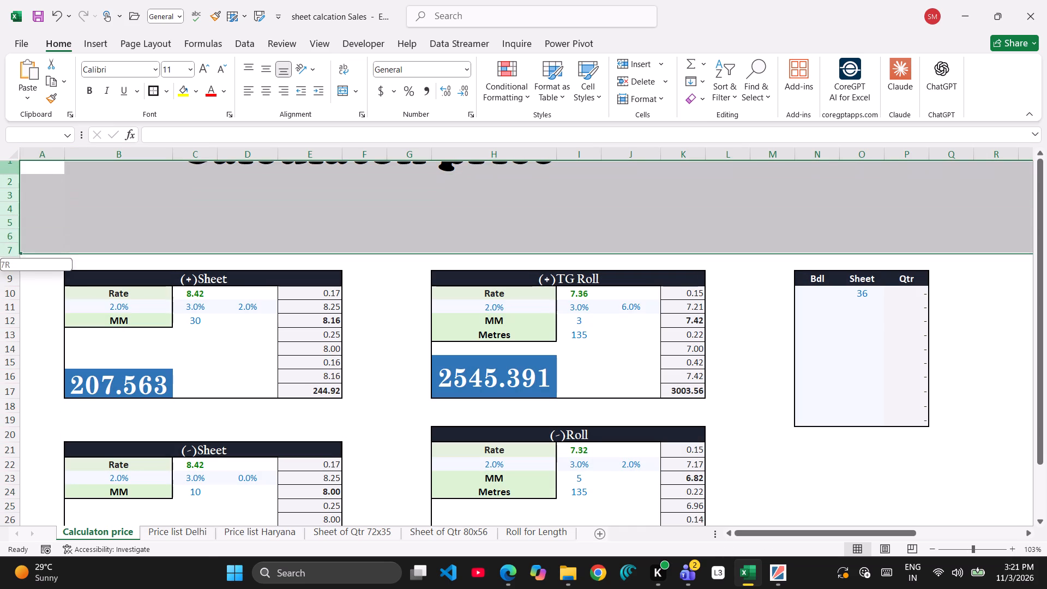
key("shift+Up")
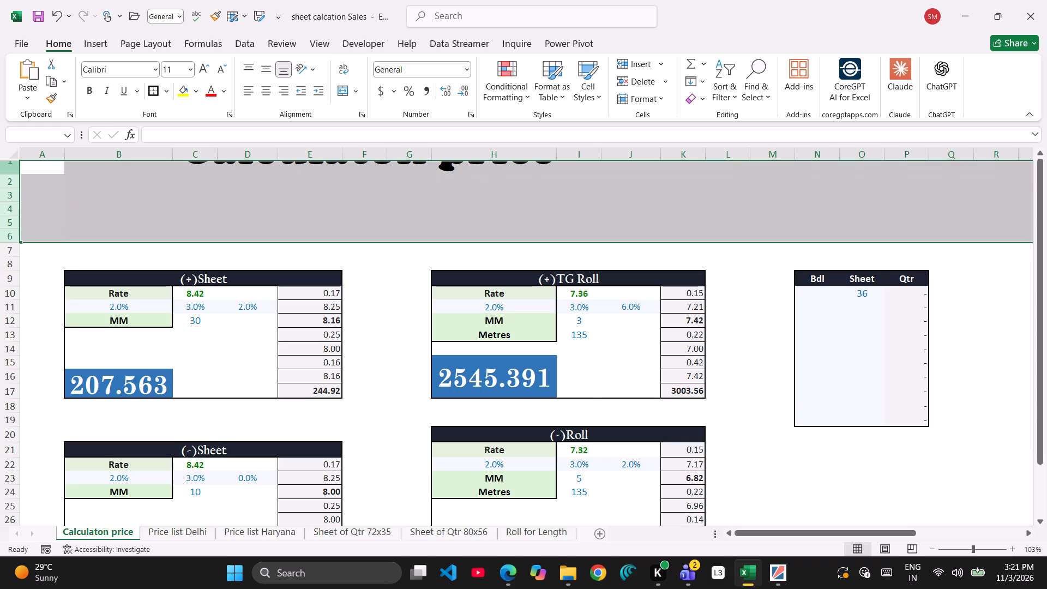
key("ctrl+minus")
Examine the rate, percentage and MM cells and the formula column of the (+)Sheet table.
key("Down")
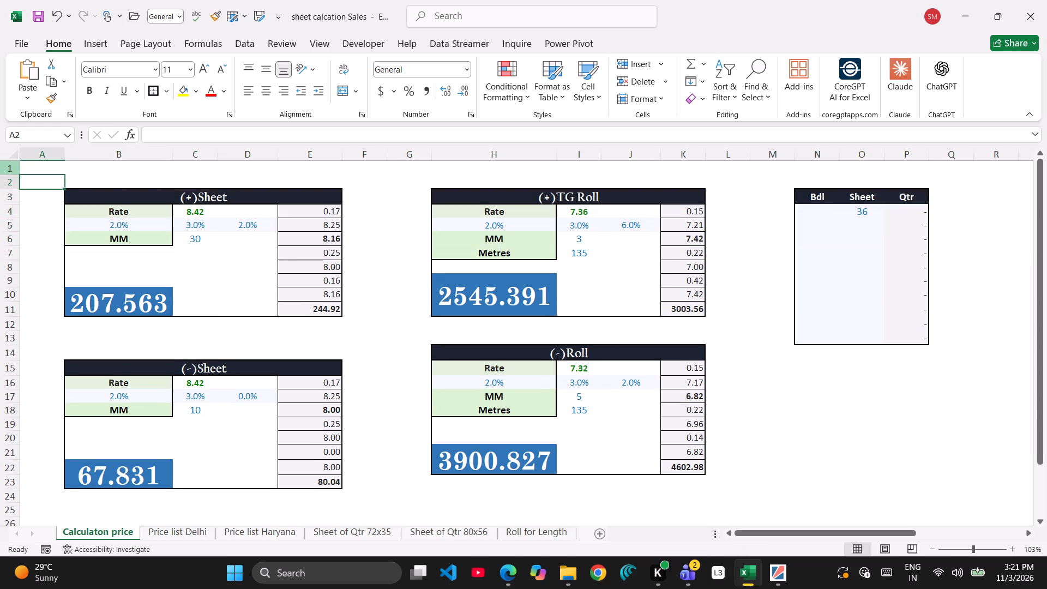
key("Down")
key("Down")
key("Down")
key("Down")
key("Right")
key("Right")
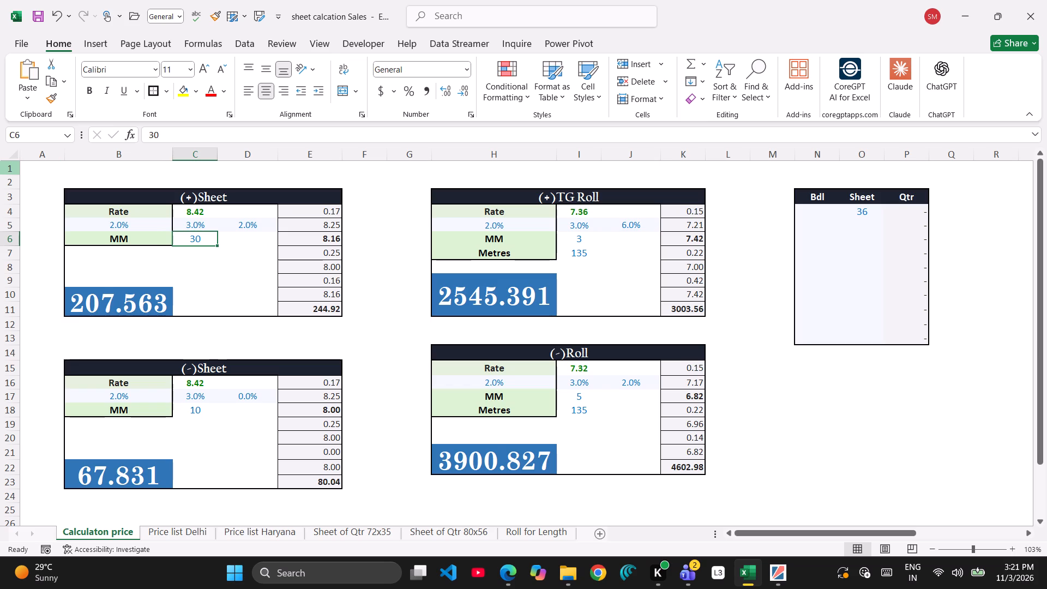
key("Up")
key("Right")
key("Right")
key("Left")
key("Right")
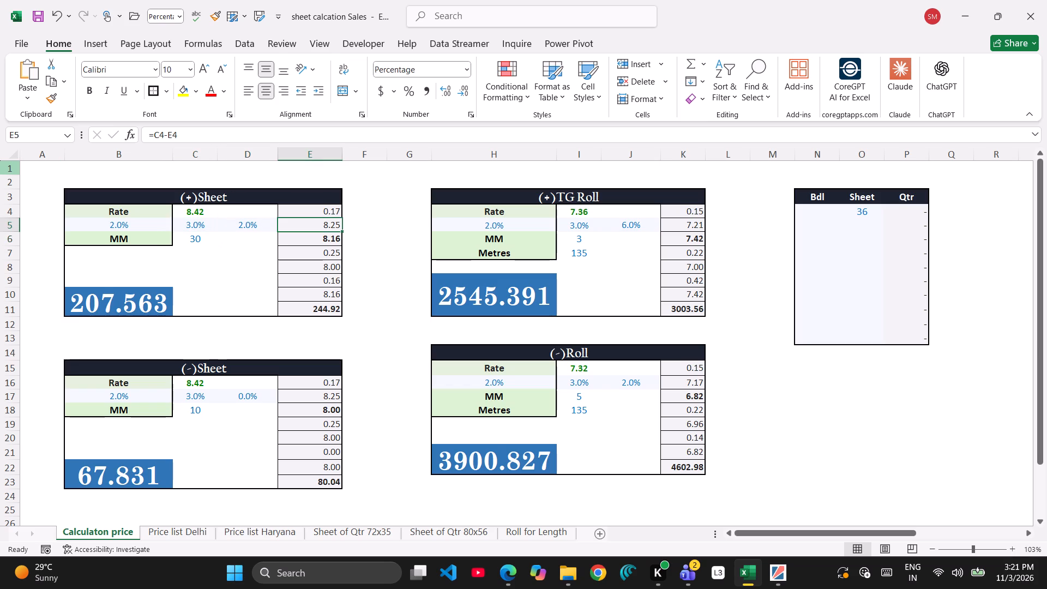
key("Up")
key("Up")
key("Down")
Examine the rate, percentage, MM and metres cells of the (+)TG Roll table.
key("Right")
key("Right")
key("Right")
key("Right")
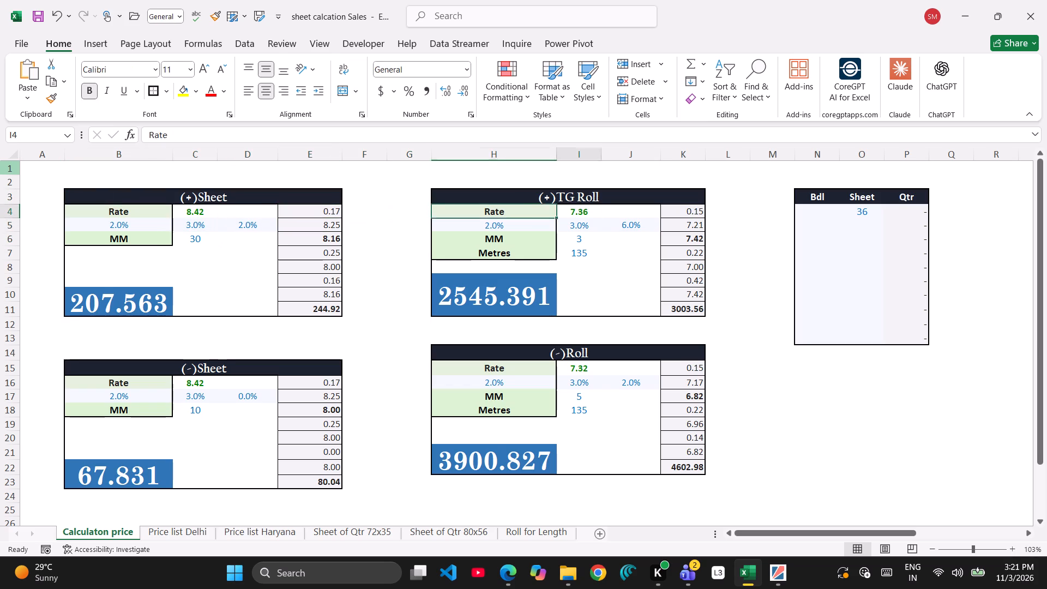
key("Right")
key("Up")
key("Down")
key("Down")
key("Down")
key("Down")
key("Left")
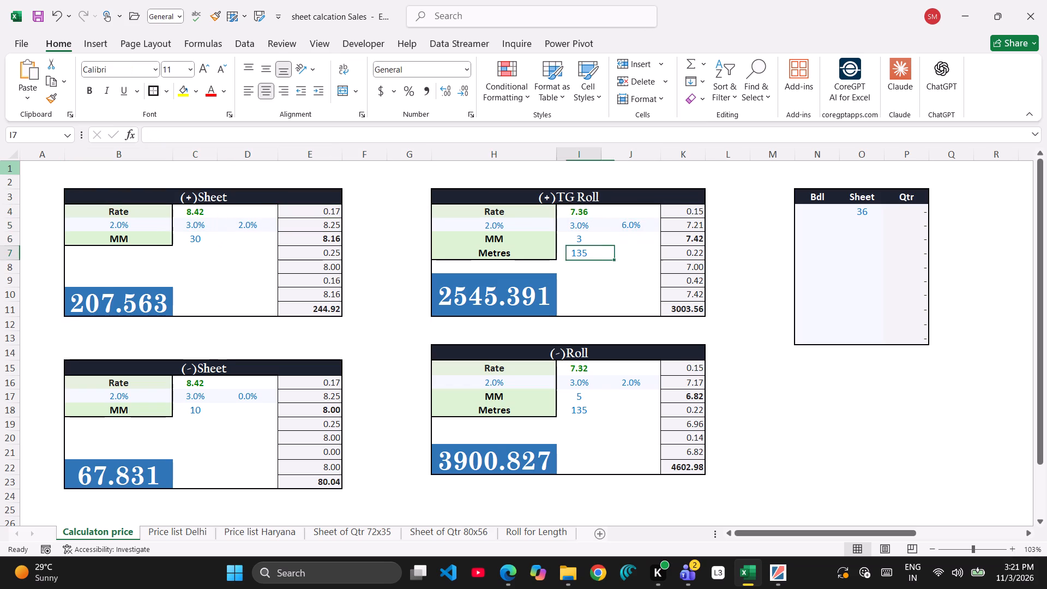
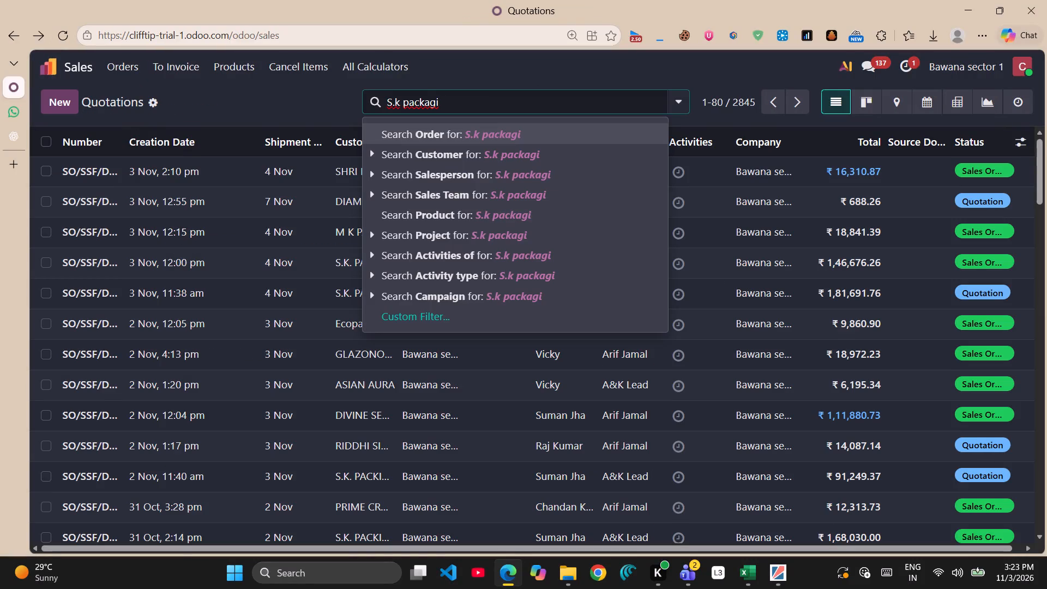
Correct the capitalisation in the quotations search text so that it reads "S.K packagi".
key("Left")
key("Left")
key("Left")
key("Left")
key("Left")
key("Left")
key("Left")
key("Left")
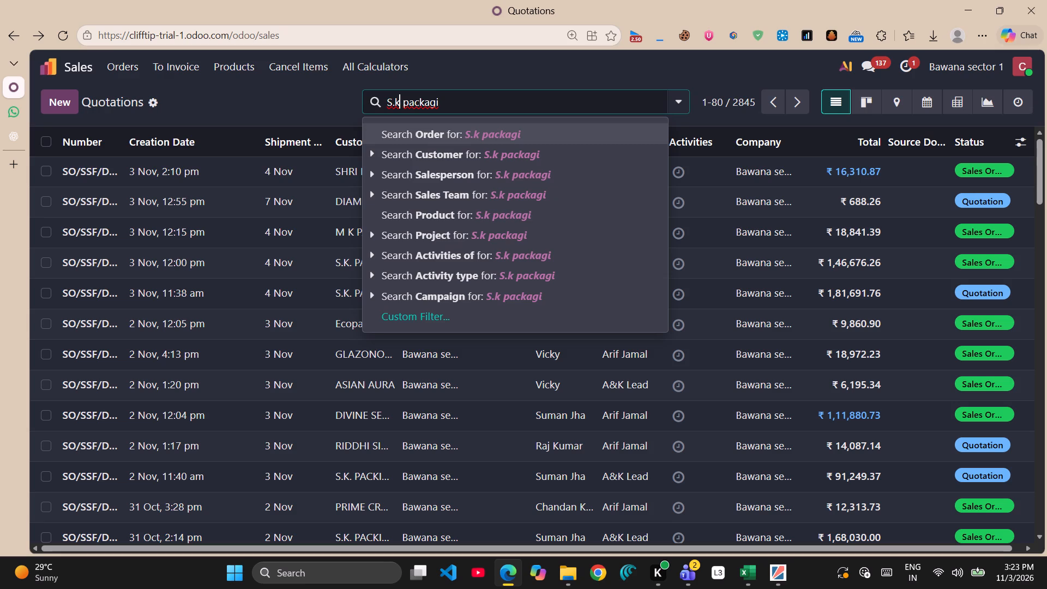
key("BackSpace")
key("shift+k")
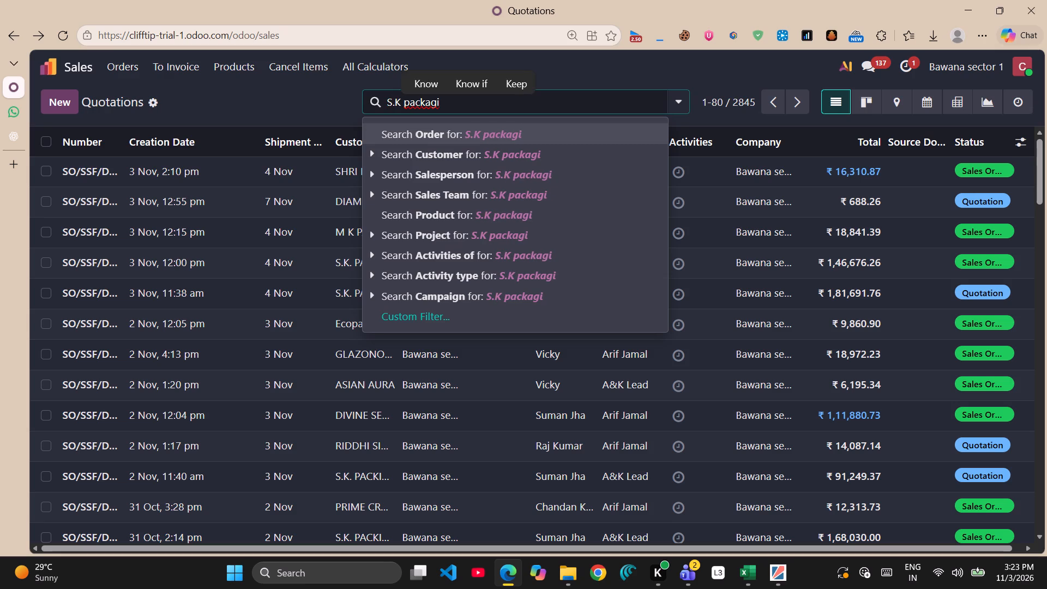
key("Right")
key("Right")
key("Right")
key("Right")
key("Right")
key("Right")
key("Right")
key("Right")
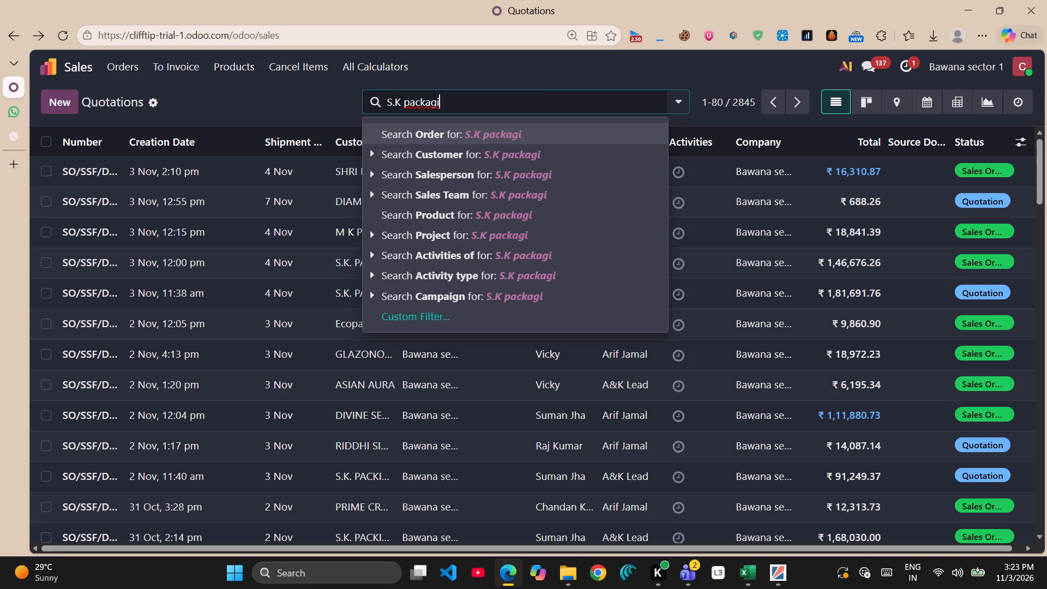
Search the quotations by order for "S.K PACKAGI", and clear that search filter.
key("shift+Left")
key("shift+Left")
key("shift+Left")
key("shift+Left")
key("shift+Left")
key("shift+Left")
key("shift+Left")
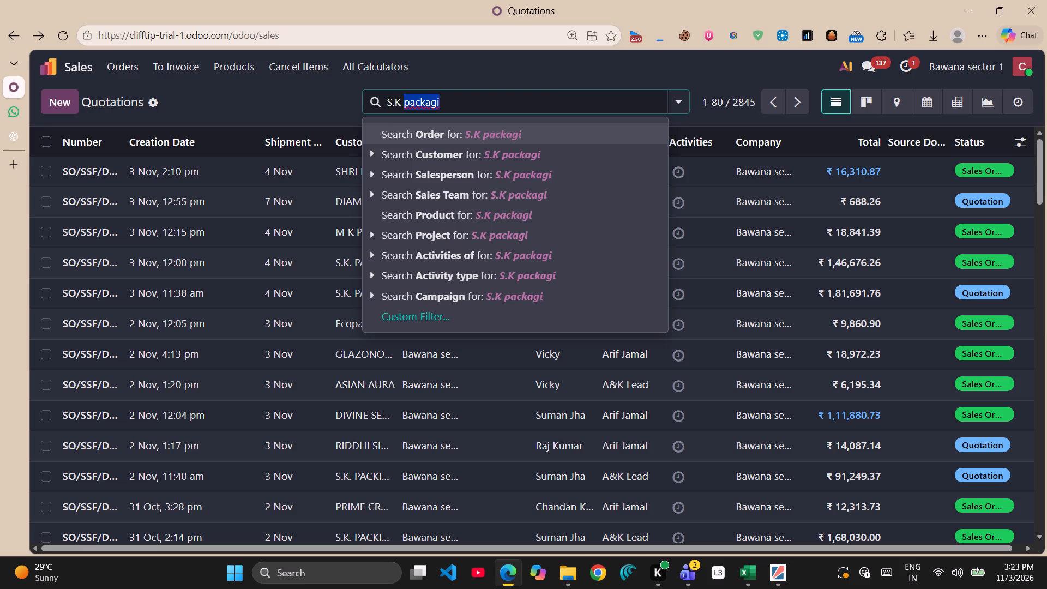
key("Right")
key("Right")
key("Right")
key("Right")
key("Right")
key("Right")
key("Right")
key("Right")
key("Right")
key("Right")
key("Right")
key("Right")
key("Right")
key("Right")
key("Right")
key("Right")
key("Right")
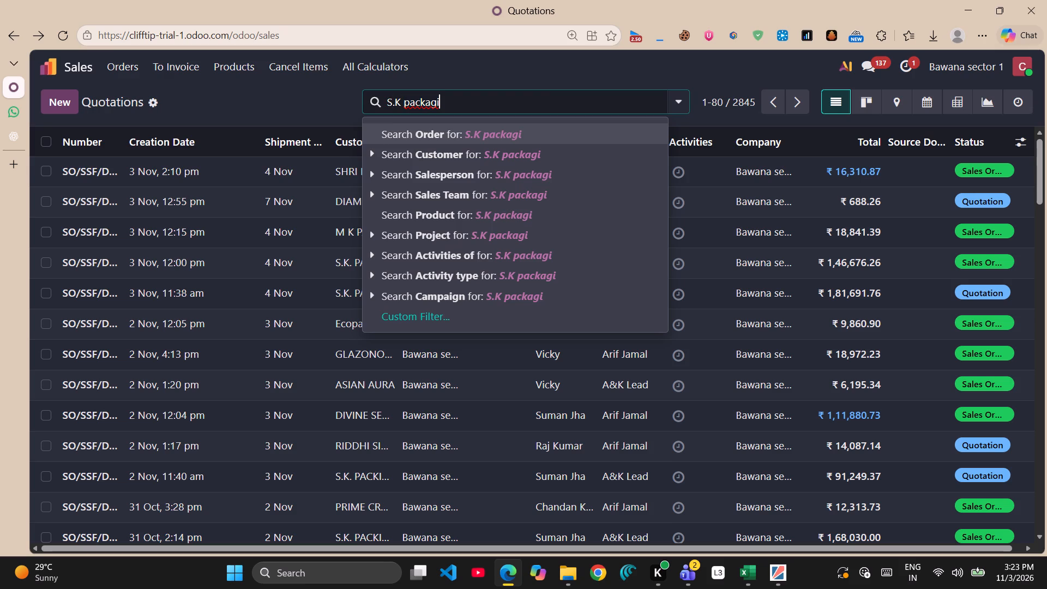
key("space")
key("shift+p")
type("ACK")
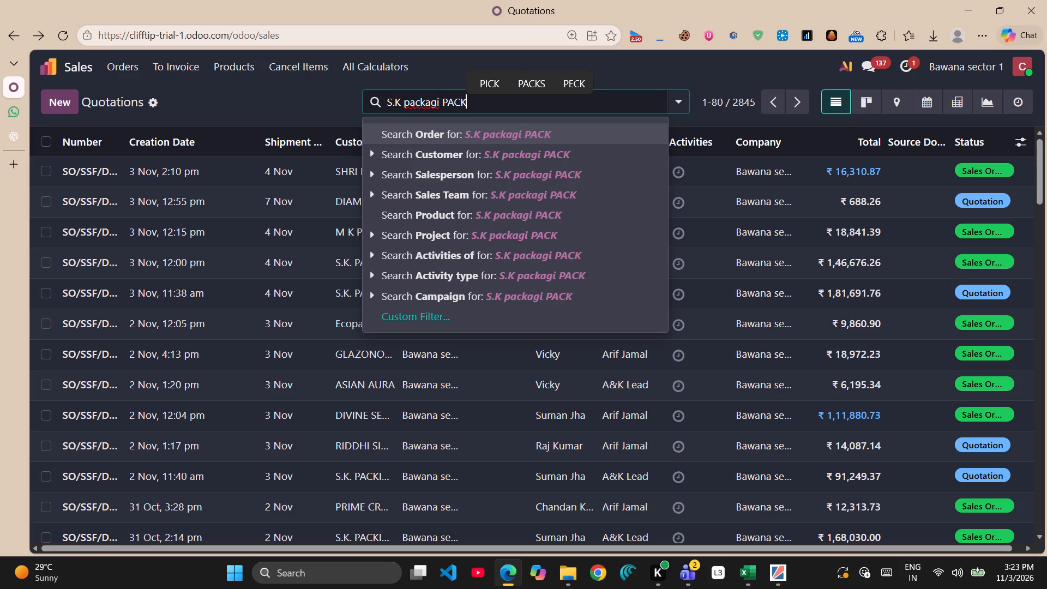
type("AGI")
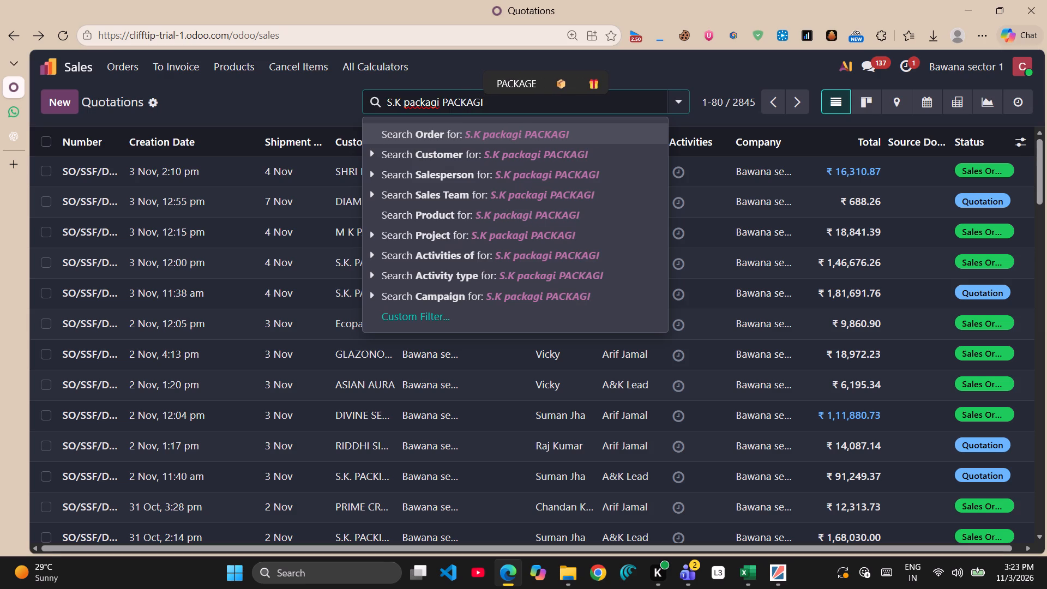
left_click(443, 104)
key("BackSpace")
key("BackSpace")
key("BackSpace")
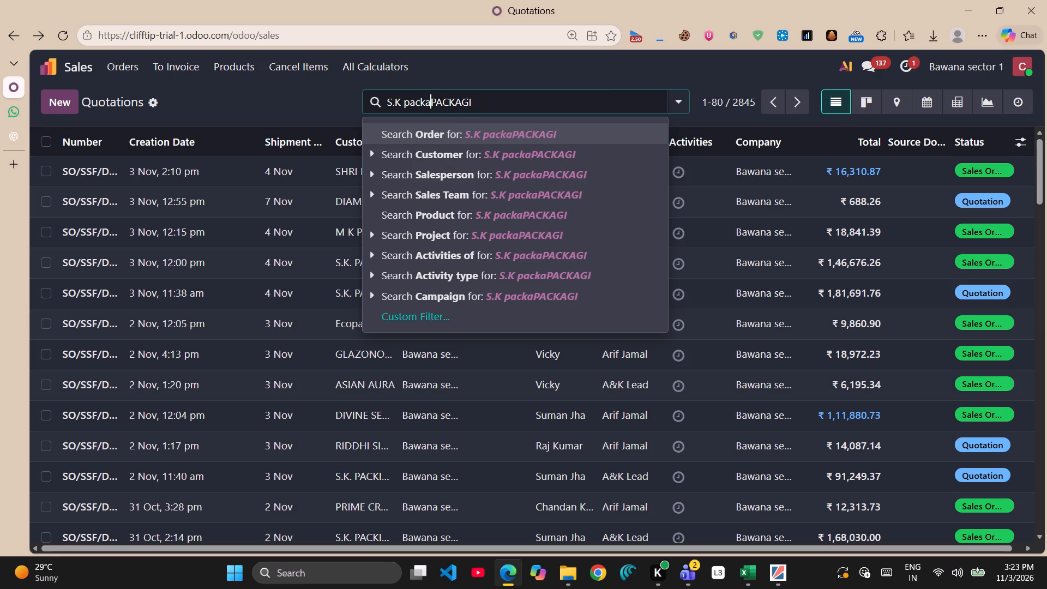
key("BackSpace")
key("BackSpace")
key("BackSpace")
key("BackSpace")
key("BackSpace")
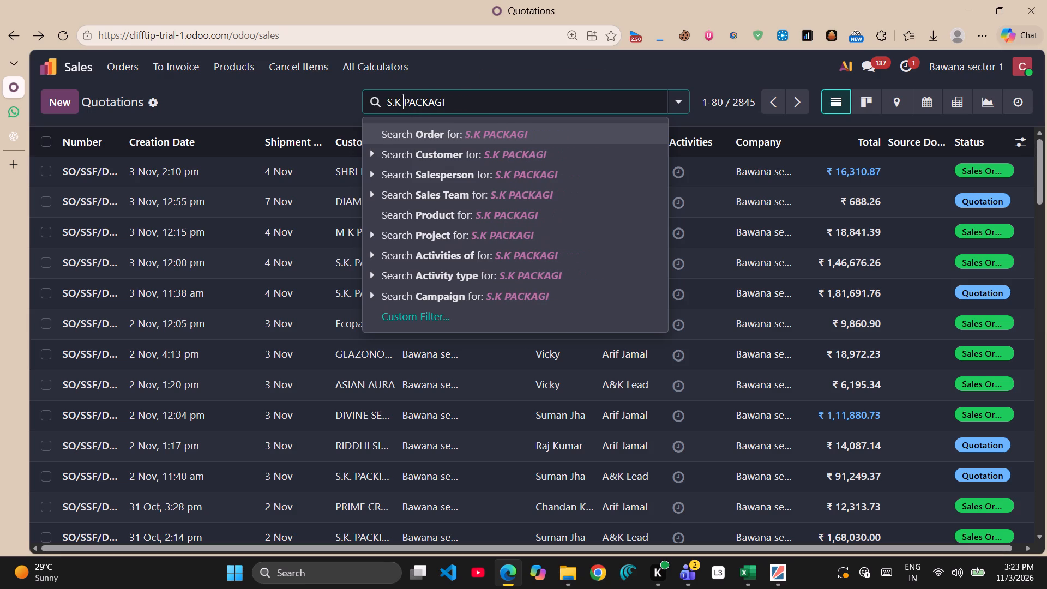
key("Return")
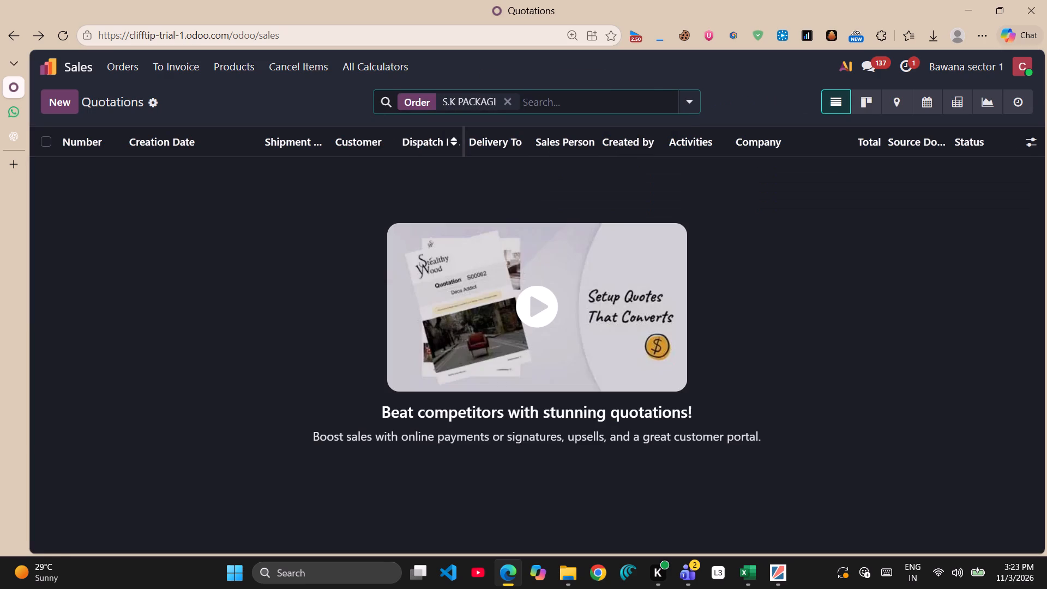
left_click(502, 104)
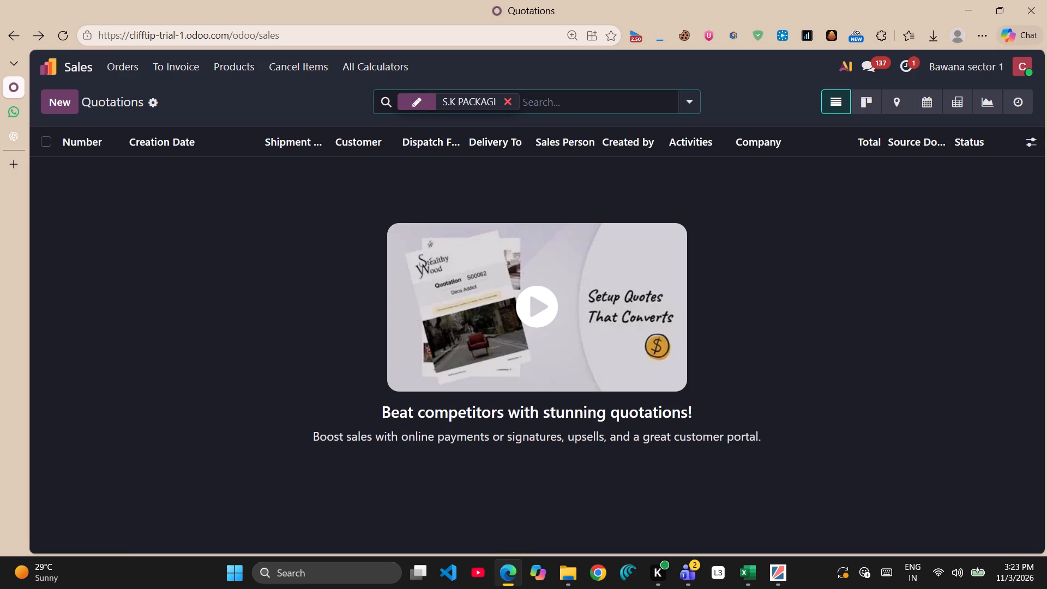
Look through the quotations list, view the S.K. PACKING THERMOCOL order created 3 Nov, 12:00 pm, and return to the list.
scroll(317, 368, "down", 1)
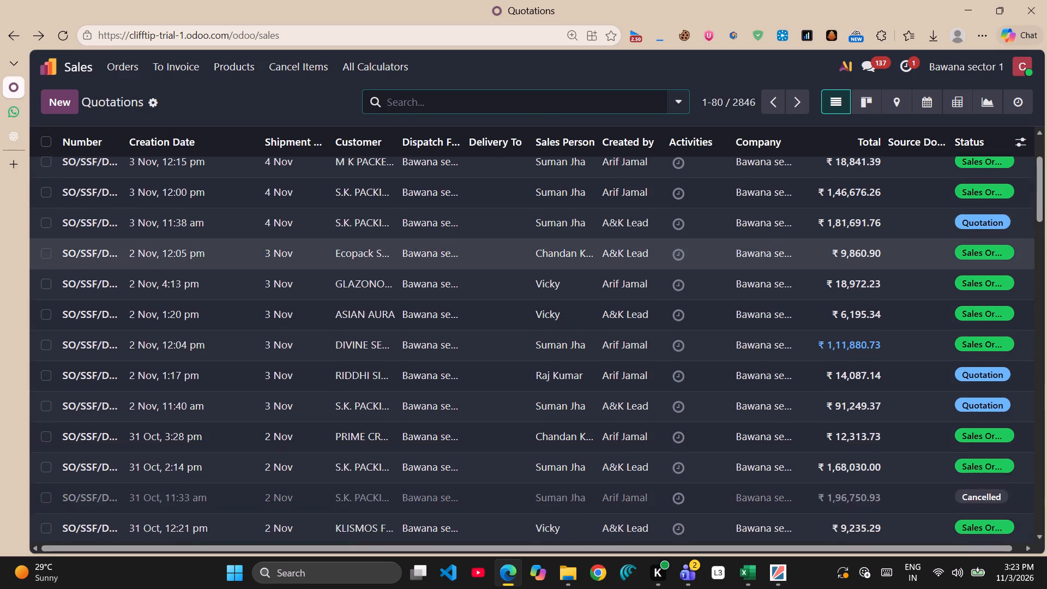
scroll(317, 368, "down", 2)
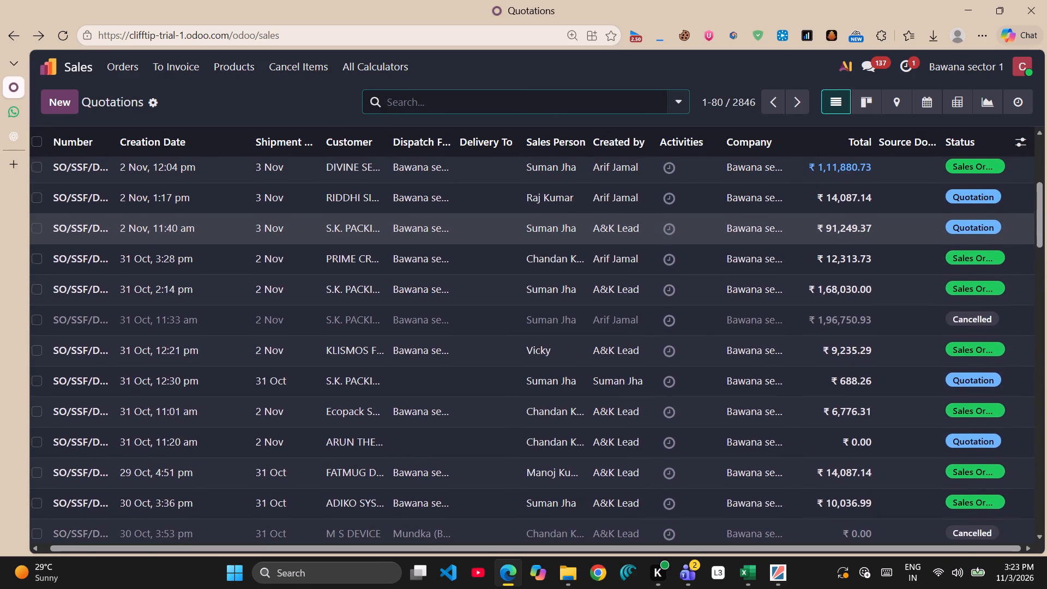
scroll(317, 368, "down", 1)
scroll(317, 368, "up", 5)
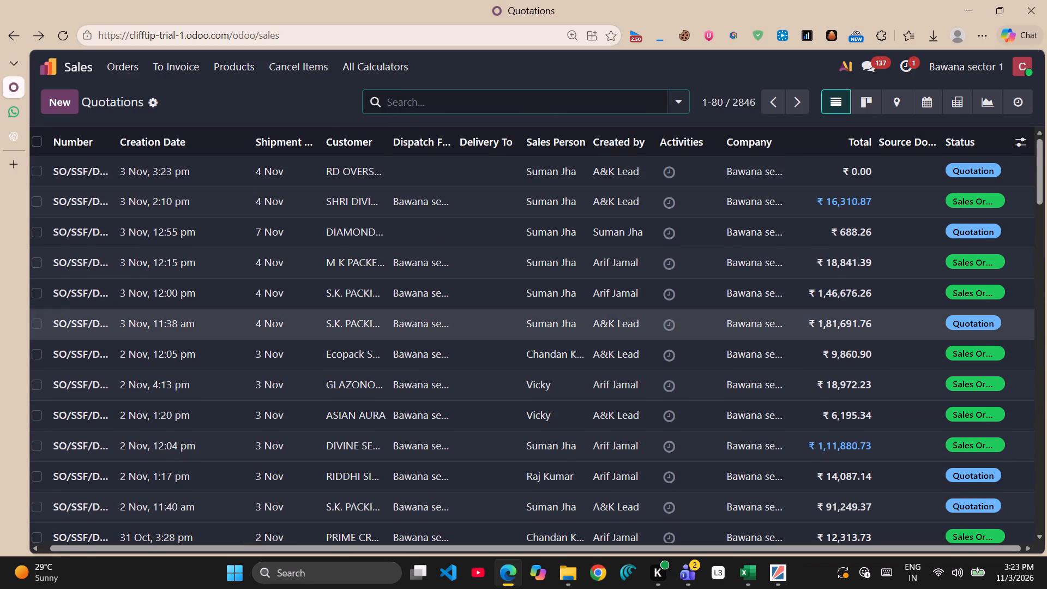
left_click(350, 291)
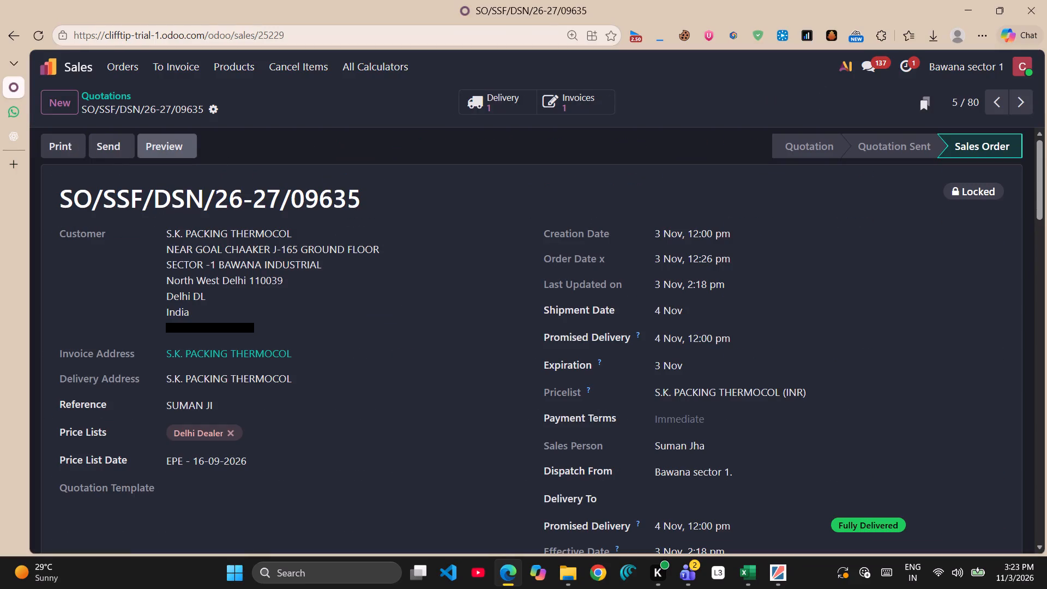
left_click(16, 39)
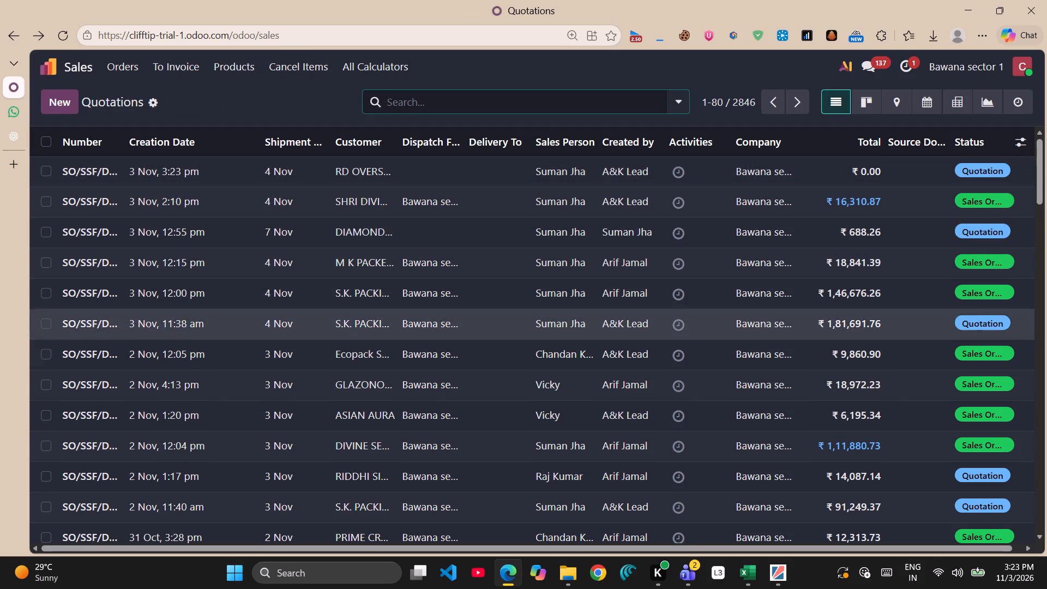
Open the S.K. PACKING THERMOCOL quotation created 2 Nov, 11:40 am, check its order lines, and duplicate it.
scroll(351, 454, "down", 1)
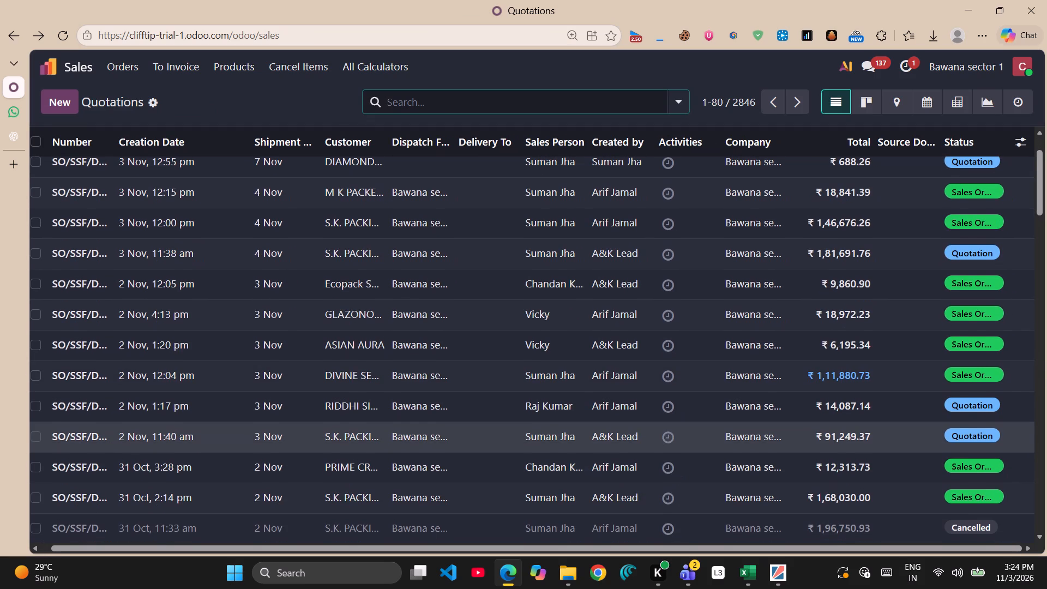
scroll(351, 454, "down", 1)
left_click(351, 448)
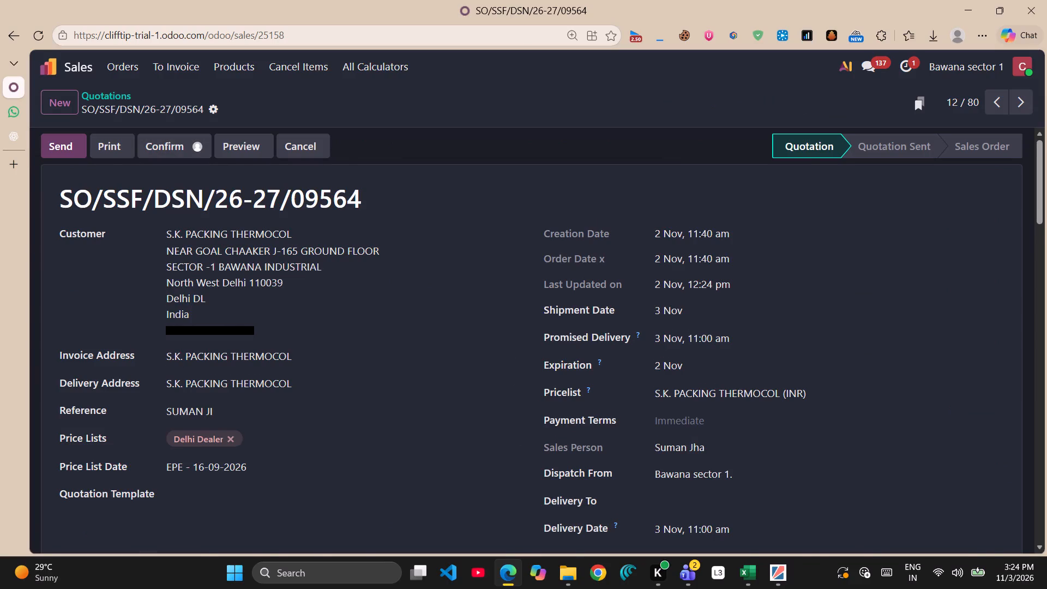
scroll(352, 432, "down", 2)
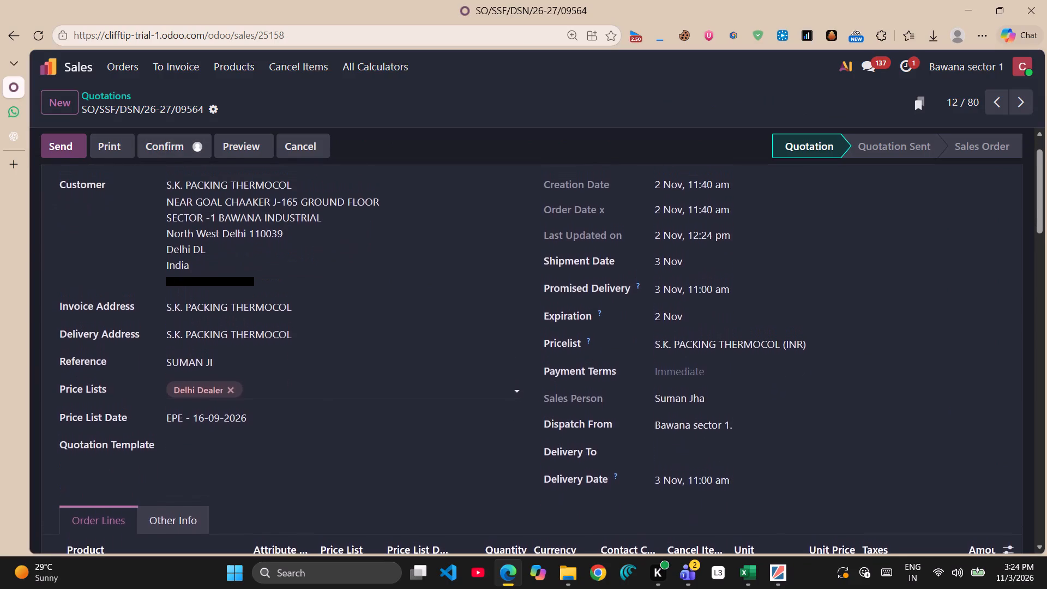
scroll(352, 432, "down", 1)
scroll(352, 432, "left", 1)
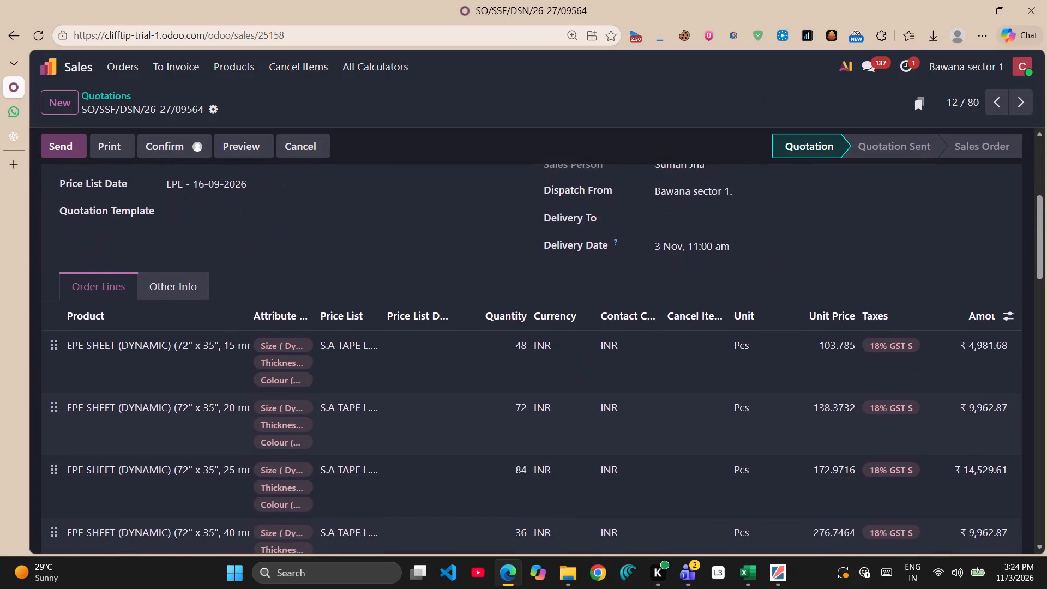
scroll(352, 432, "left", 1)
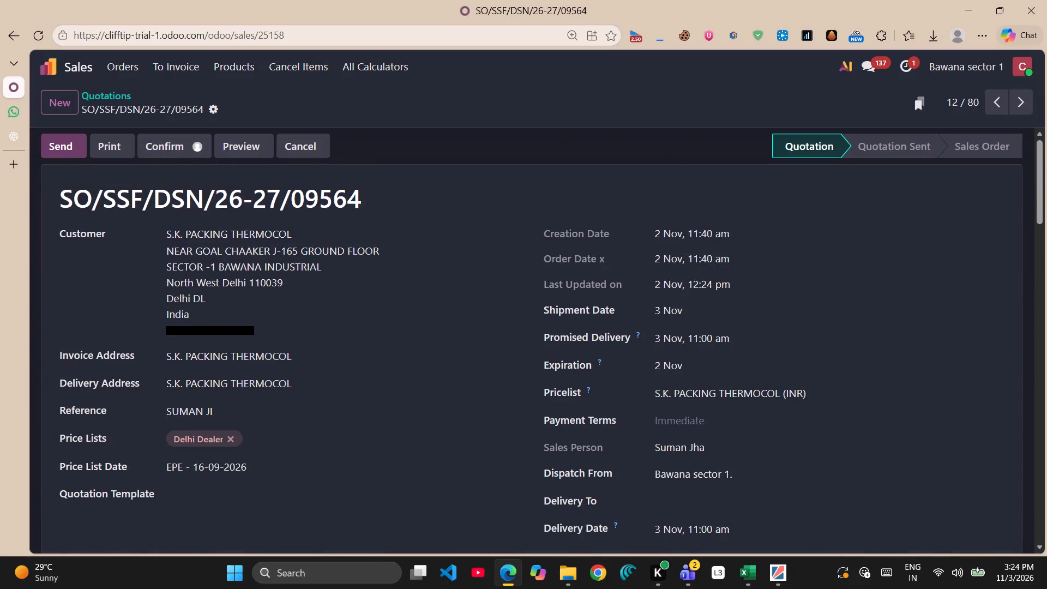
left_click(214, 107)
left_click(230, 148)
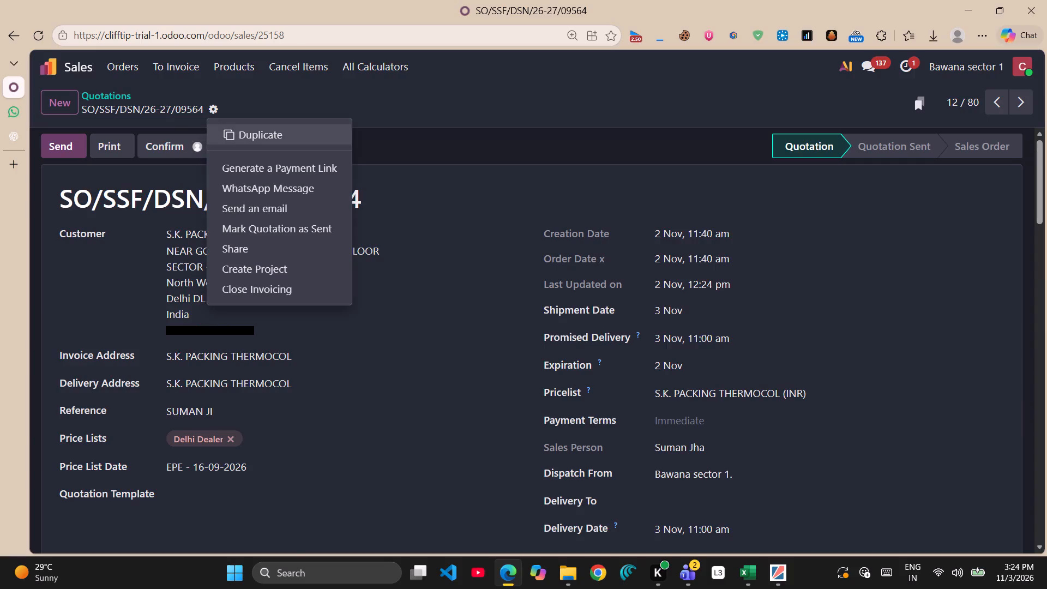
left_click(234, 135)
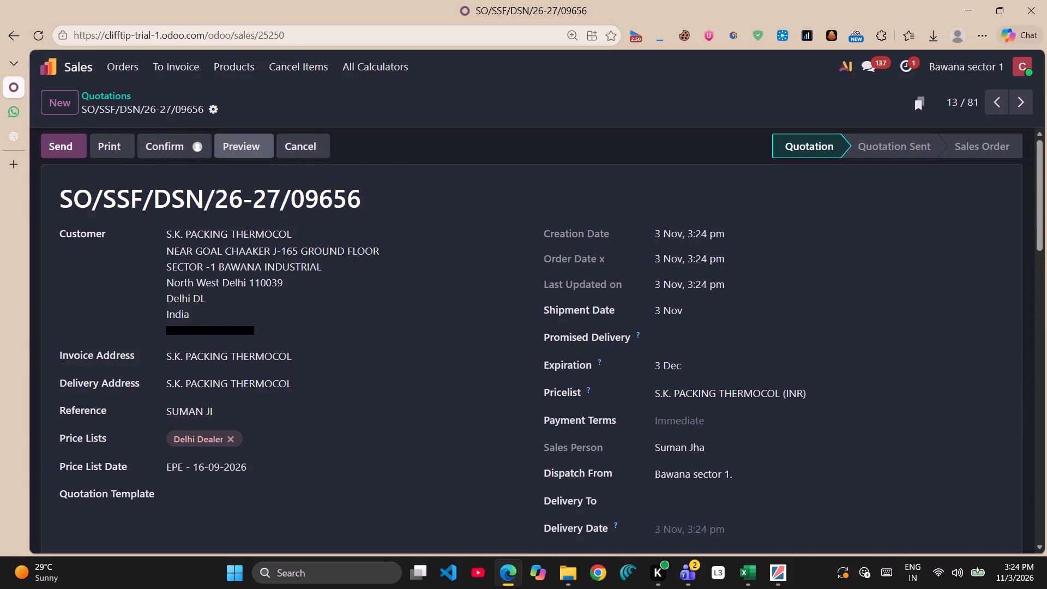
Set the duplicated quotation's shipment date to 4 Nov 2026 and its promised delivery to 4 Nov, 3:00 pm.
left_click(682, 314)
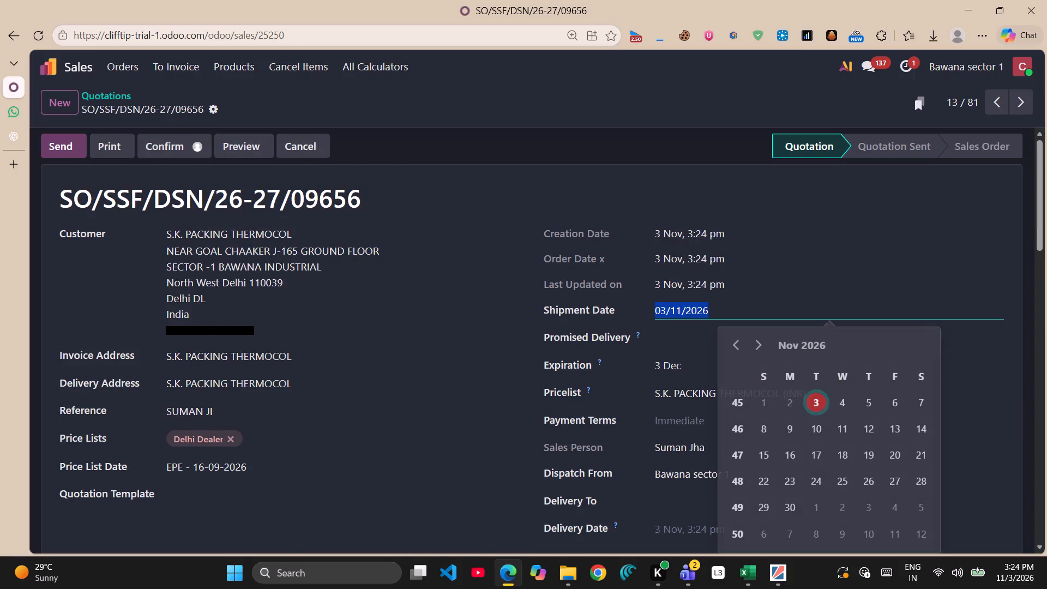
left_click(841, 406)
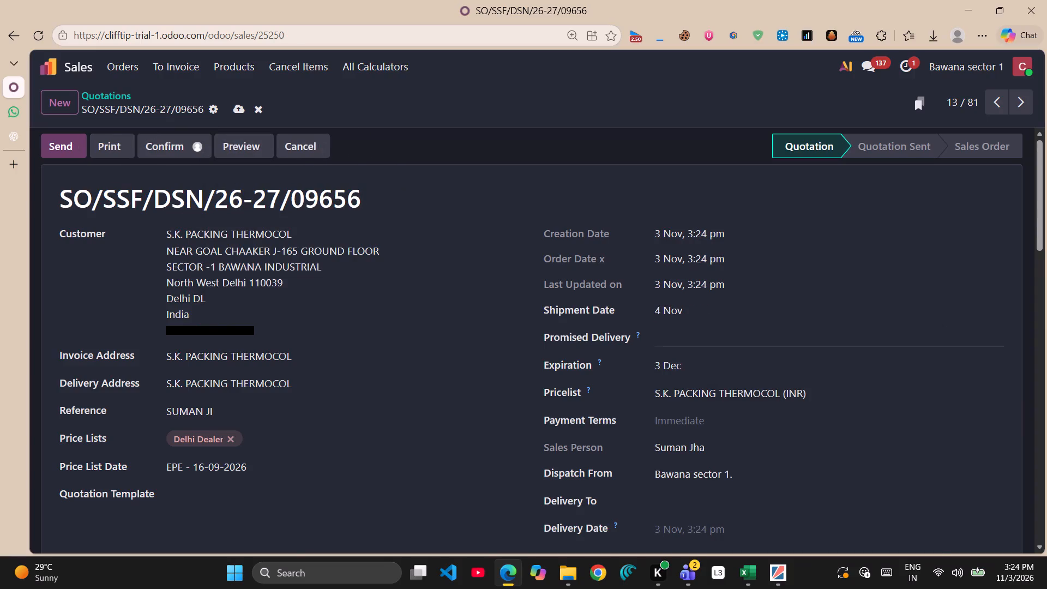
left_click_drag(711, 322, 712, 328)
left_click(712, 328)
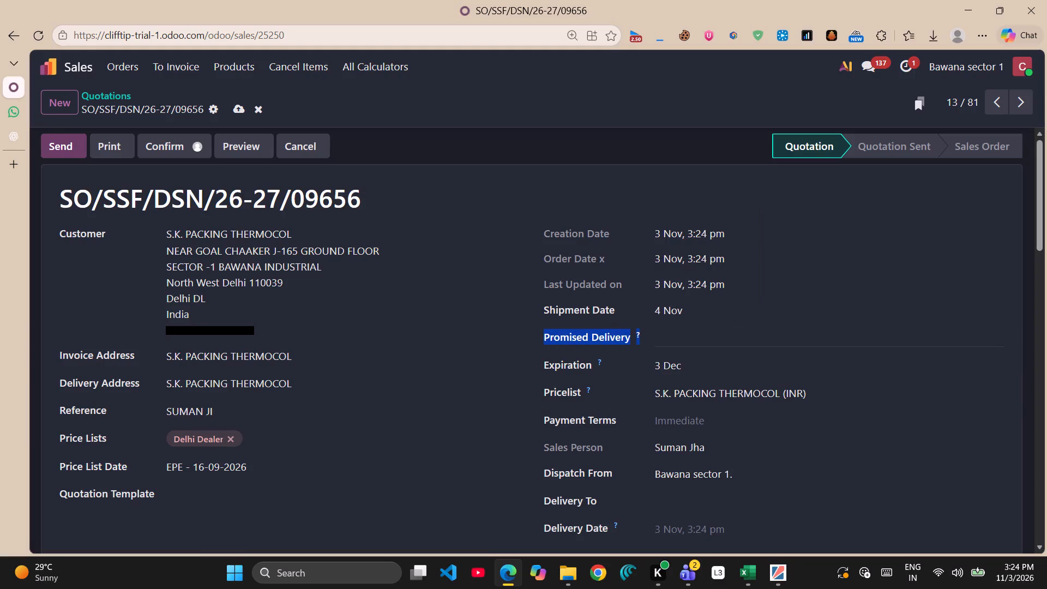
left_click(718, 338)
left_click(851, 142)
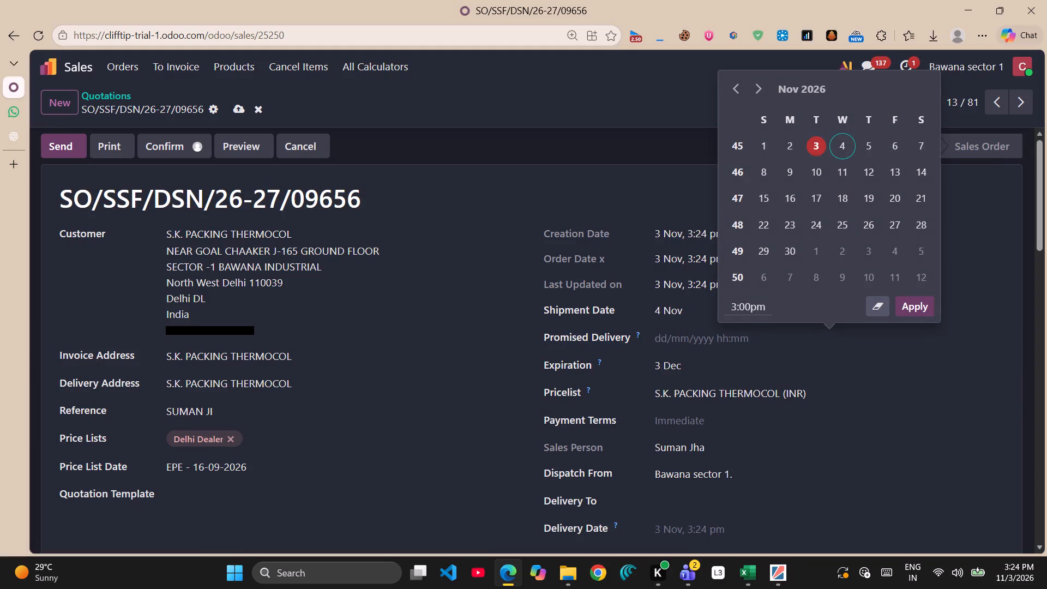
Pick 3 Dec 2026 as the quotation's expiration date and open that date for editing again.
left_click(719, 369)
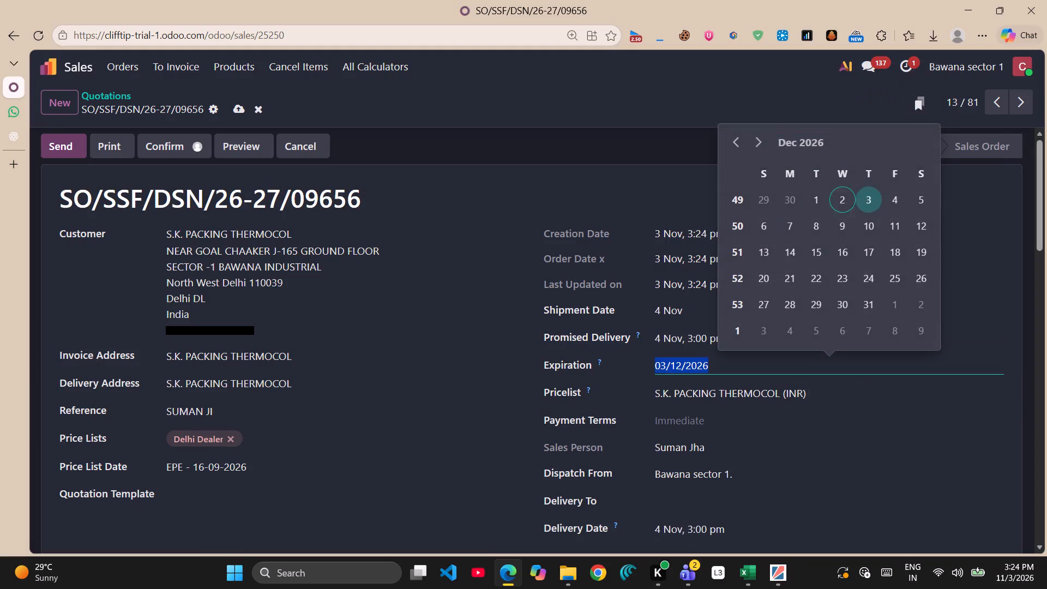
left_click(869, 189)
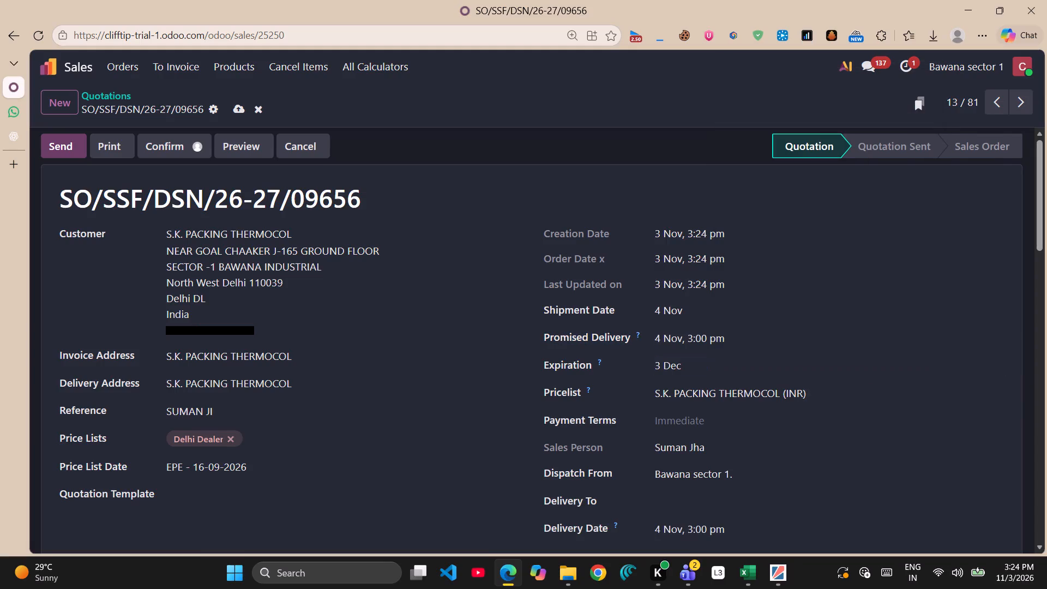
left_click(741, 360)
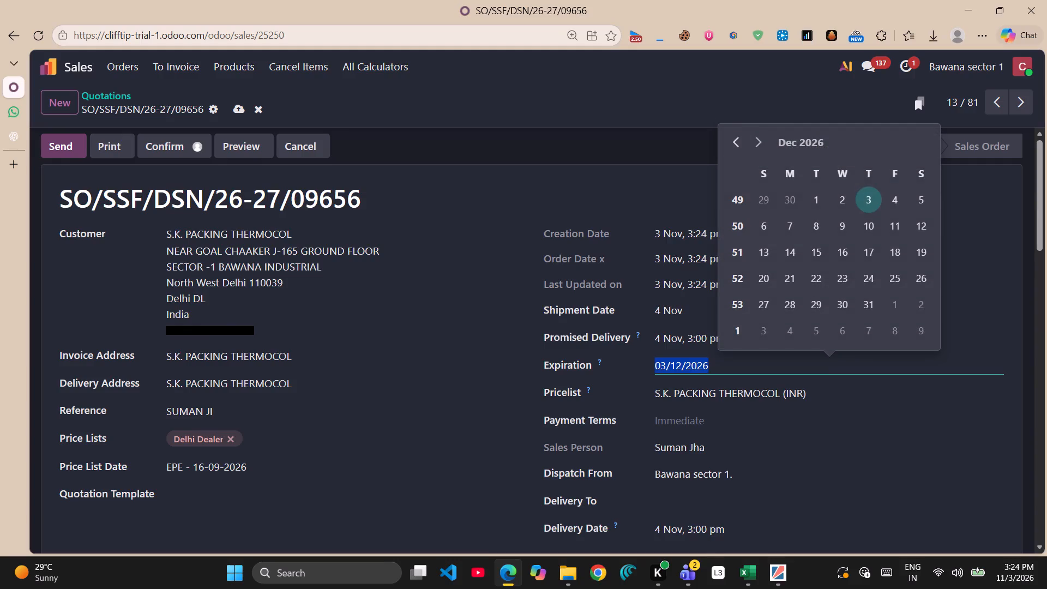
Set the quotation's expiration date to 3 Nov 2026.
left_click(737, 146)
left_click(809, 205)
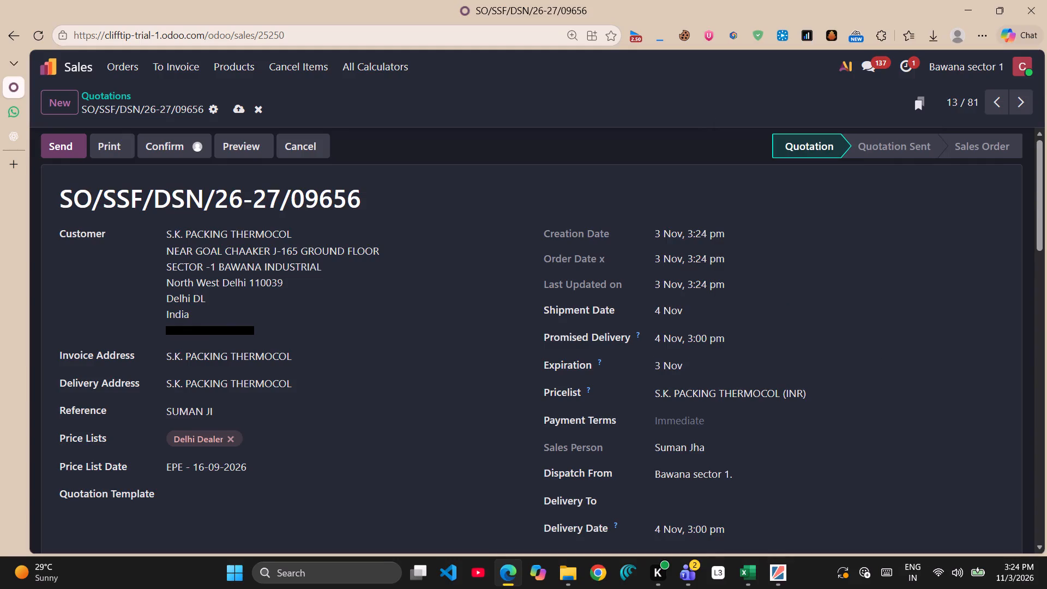
Set the quotation's Dispatch From location to Bawana sector 1 (Branch Co).
left_click(724, 477)
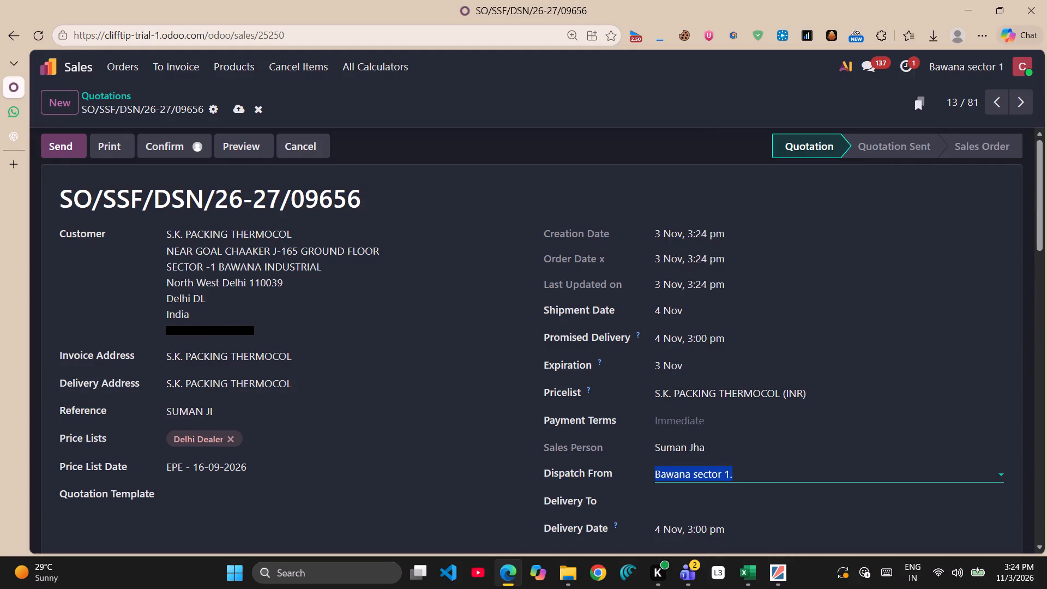
left_click(735, 506)
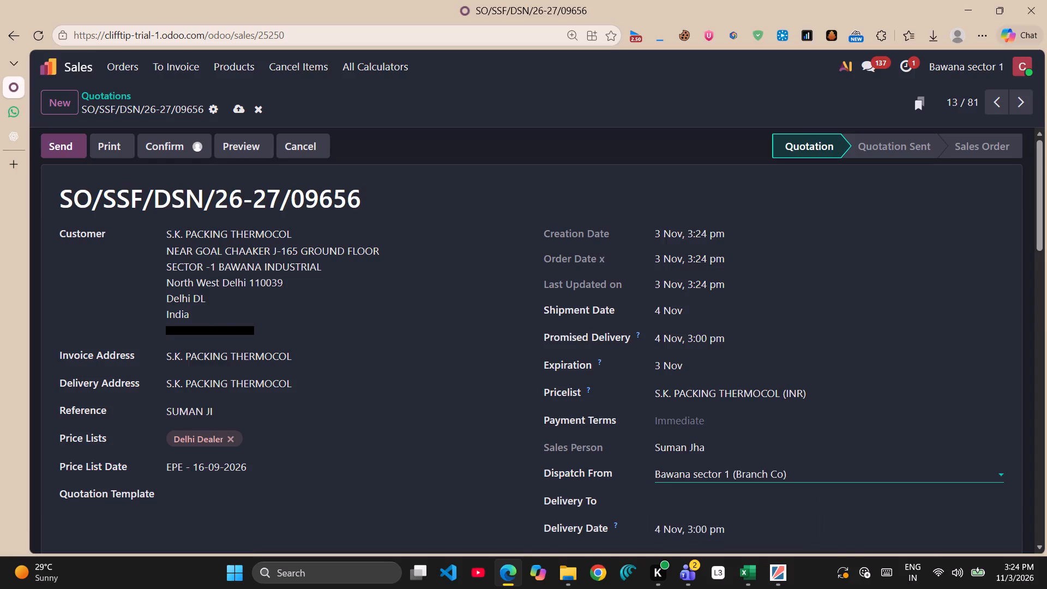
scroll(444, 464, "down", 2)
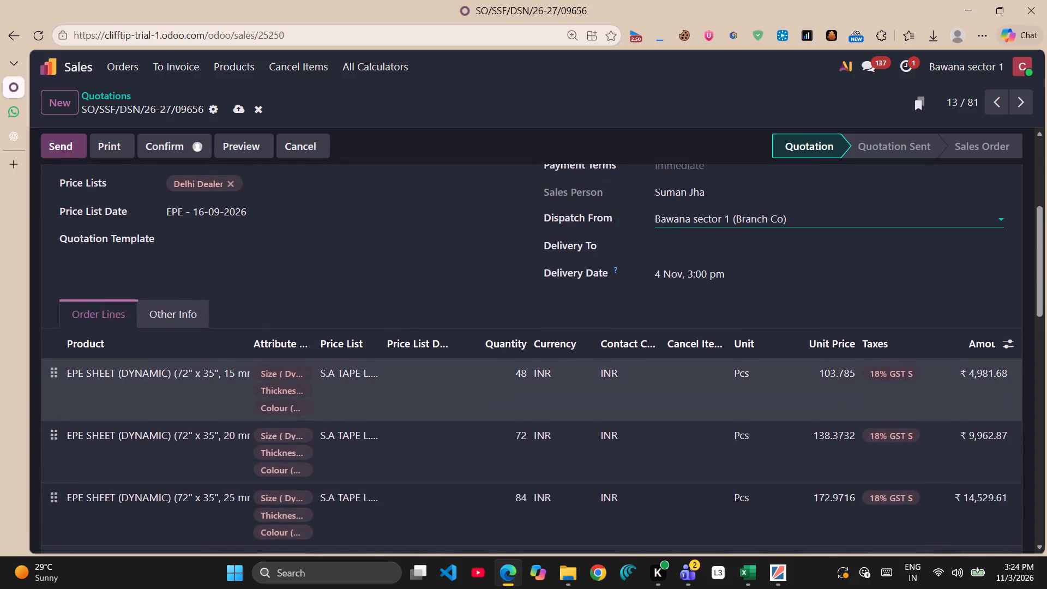
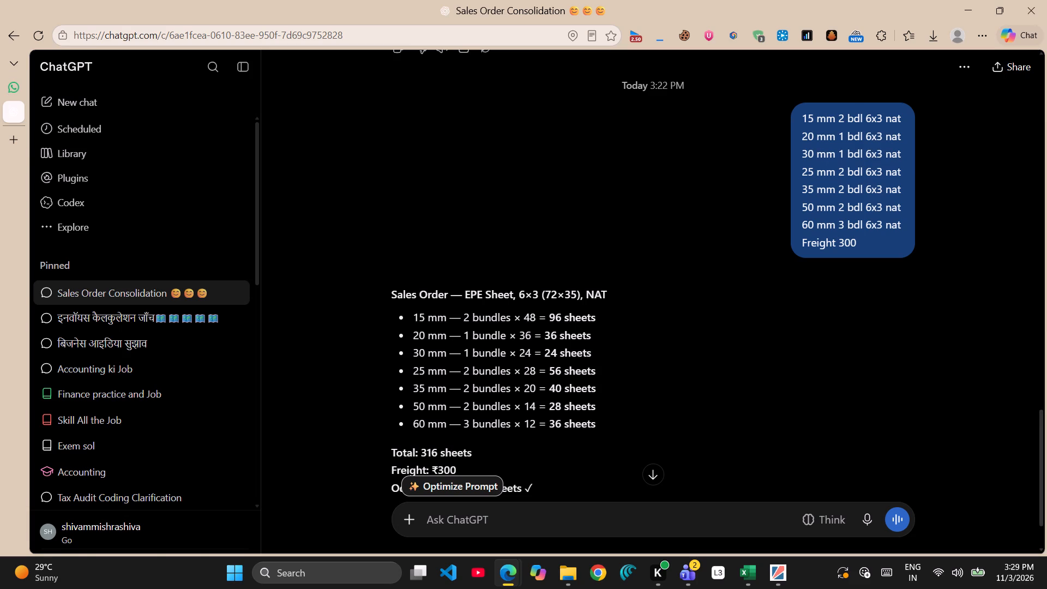
key("alt+Tab")
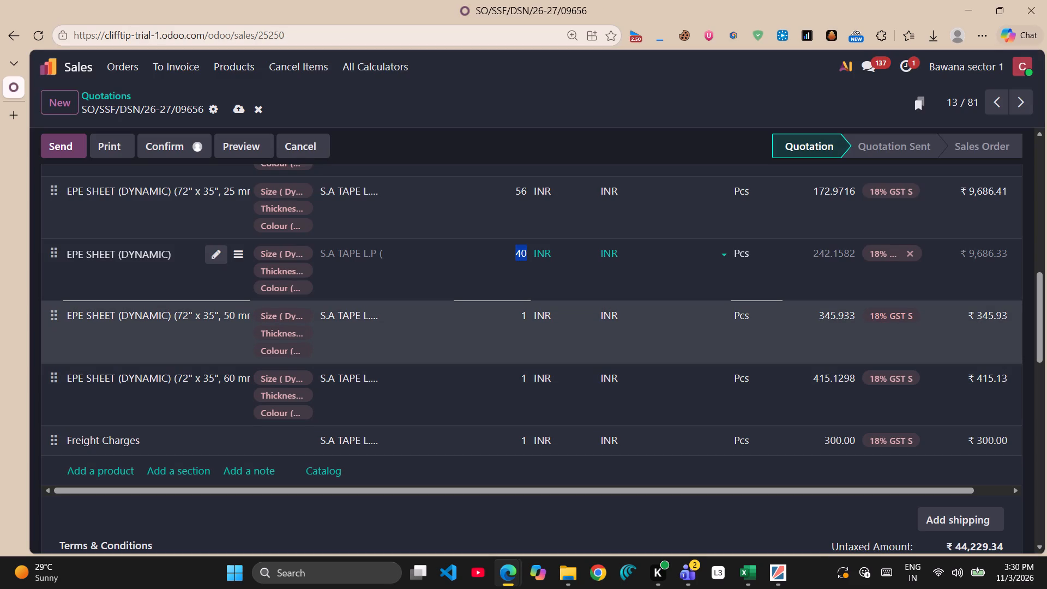
double_click(522, 314)
type("28")
double_click(521, 377)
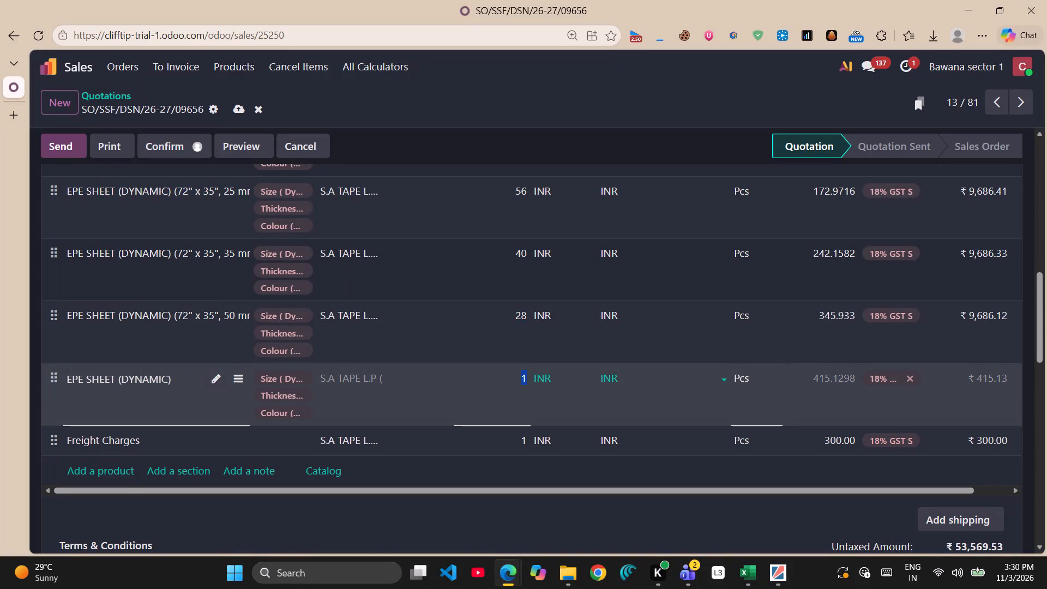
left_click(521, 377)
type("36")
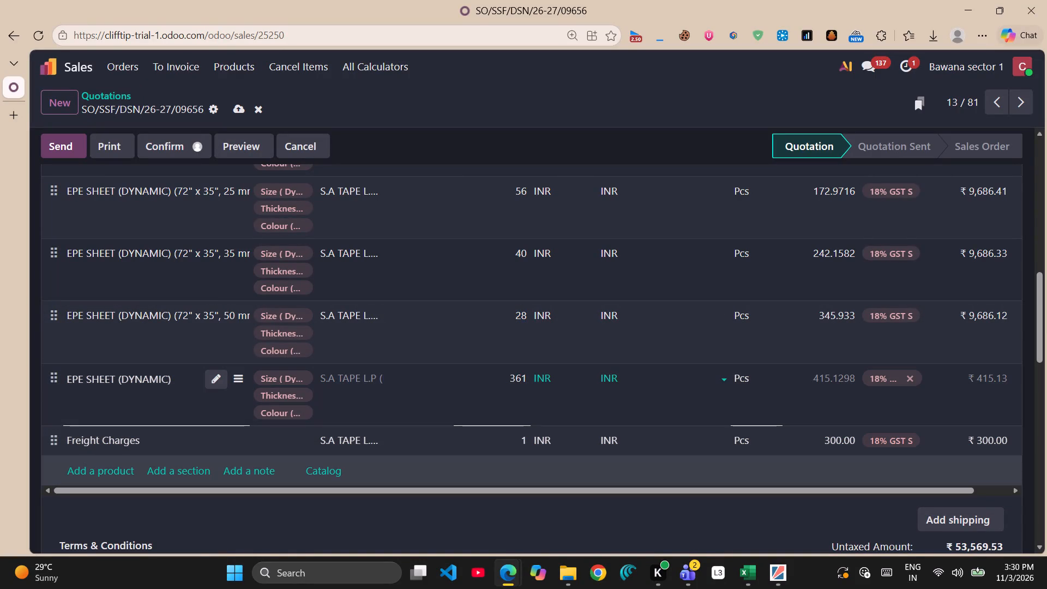
key("Right")
key("BackSpace")
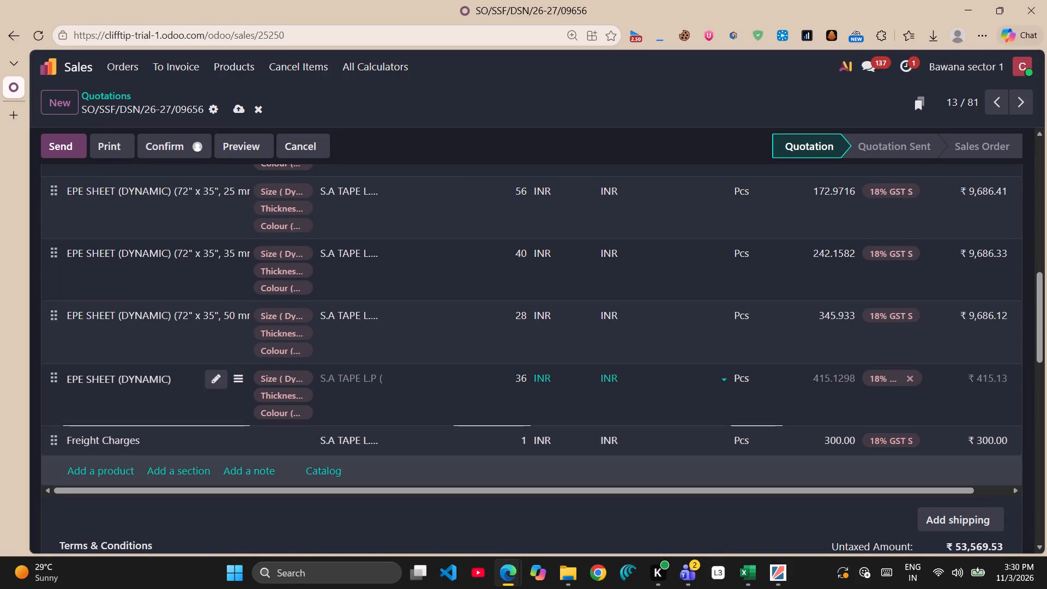
left_click(514, 494)
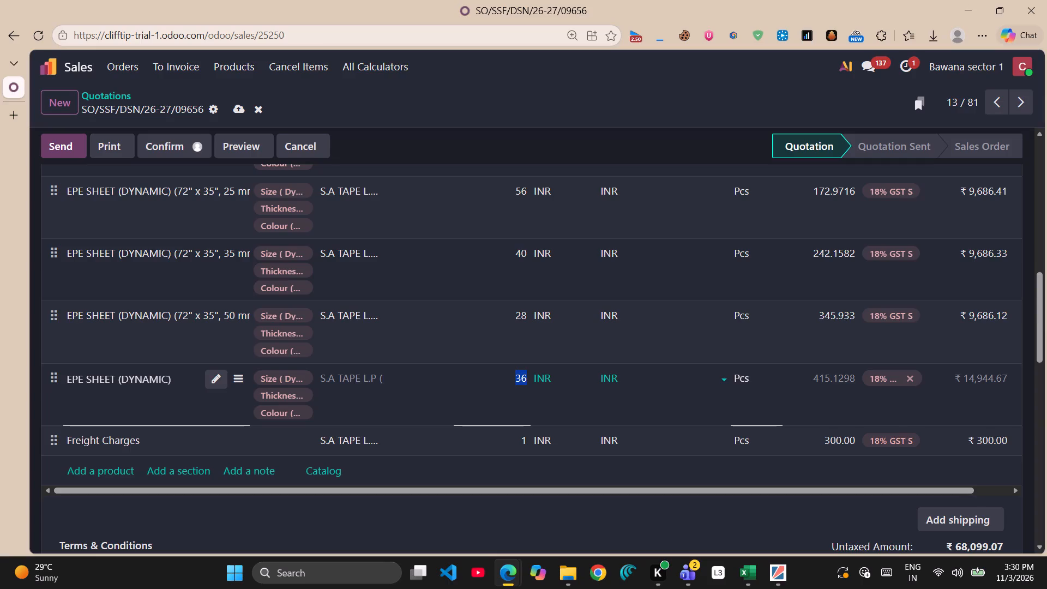
left_click(566, 483)
Review the updated order lines and the quotation's other sales, invoicing, delivery and tracking details.
scroll(444, 369, "up", 3)
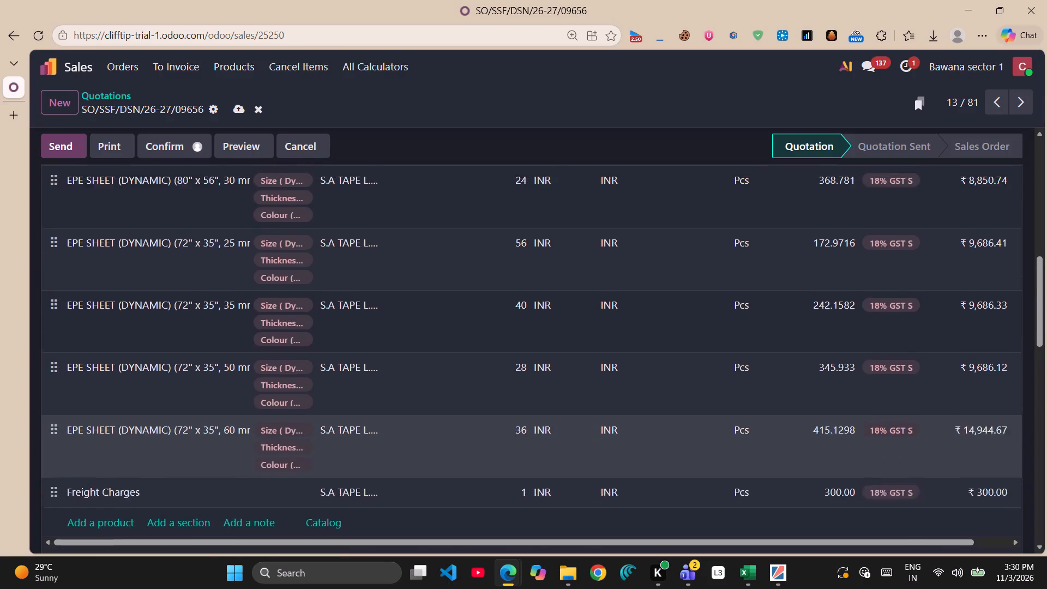
scroll(444, 369, "up", 3)
scroll(444, 369, "down", 6)
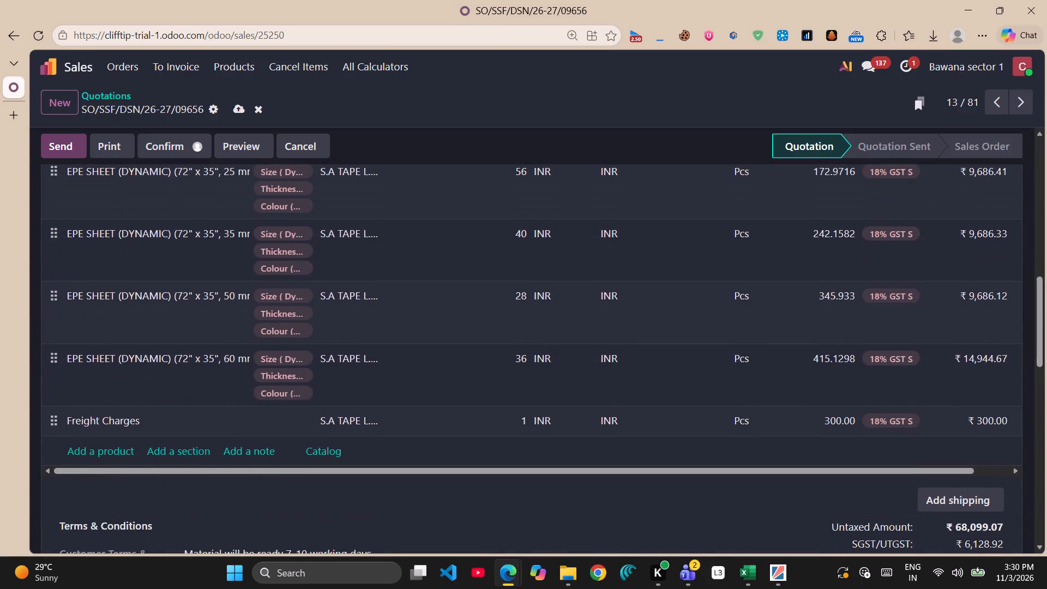
scroll(169, 521, "left", 1)
scroll(169, 521, "up", 1)
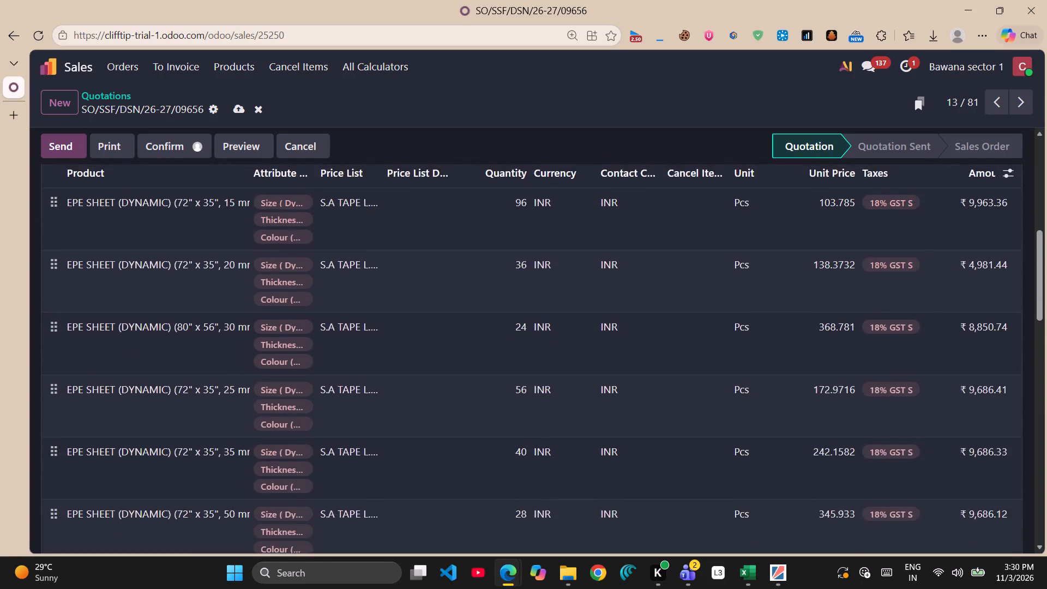
scroll(169, 521, "up", 2)
left_click(154, 303)
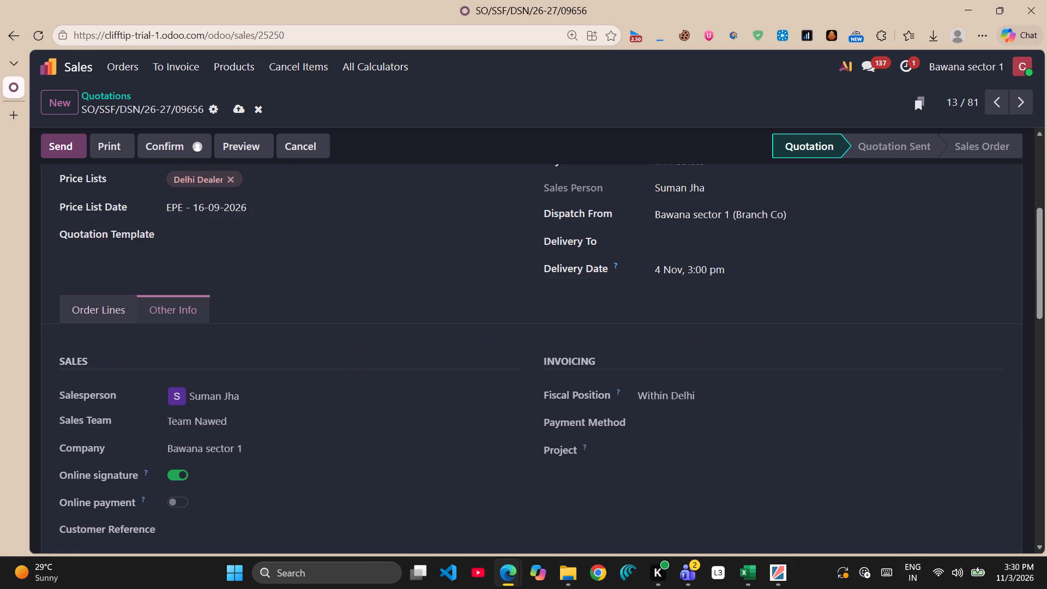
scroll(399, 458, "down", 3)
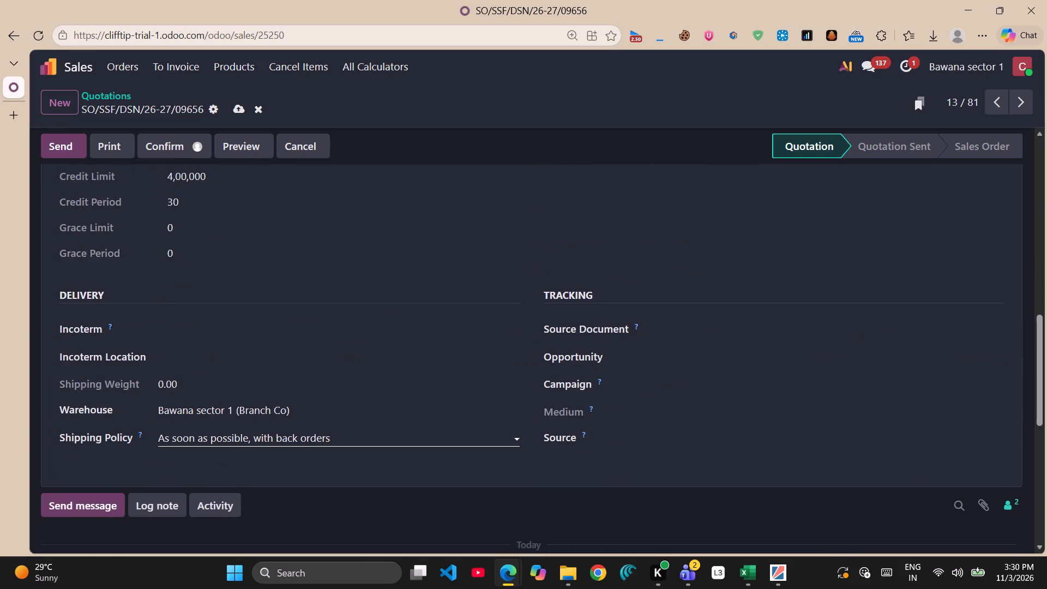
scroll(399, 458, "down", 1)
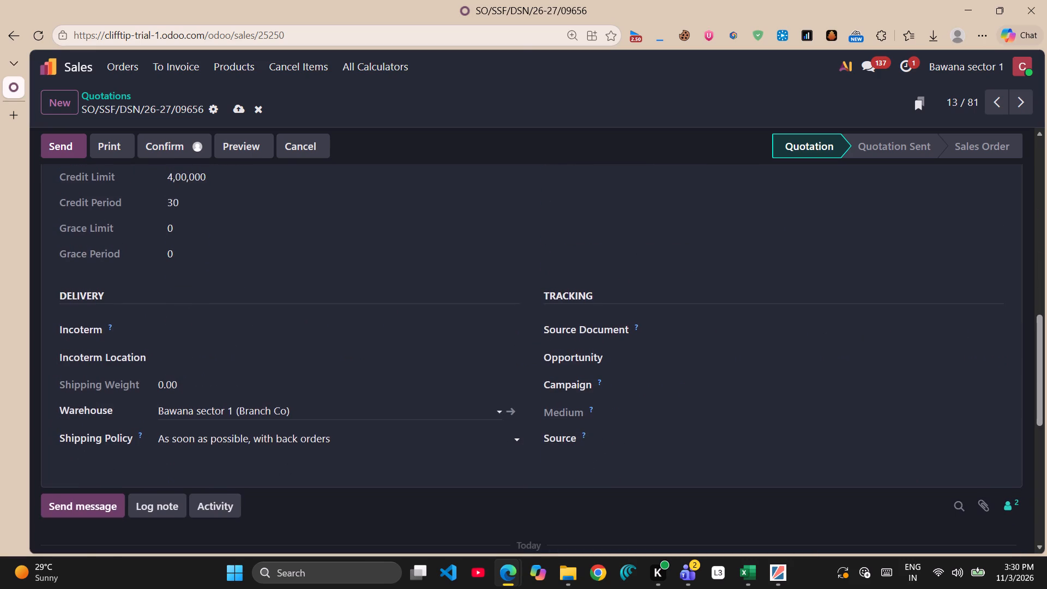
scroll(271, 249, "up", 3)
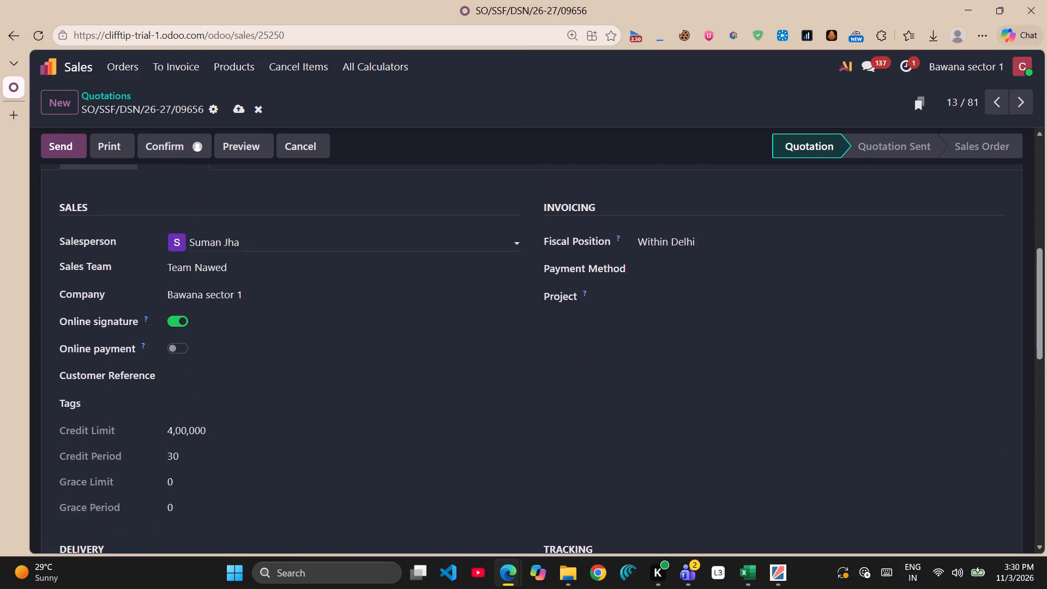
scroll(271, 249, "up", 2)
Recheck all the order lines, widening the Product column to show each full product description.
left_click(94, 298)
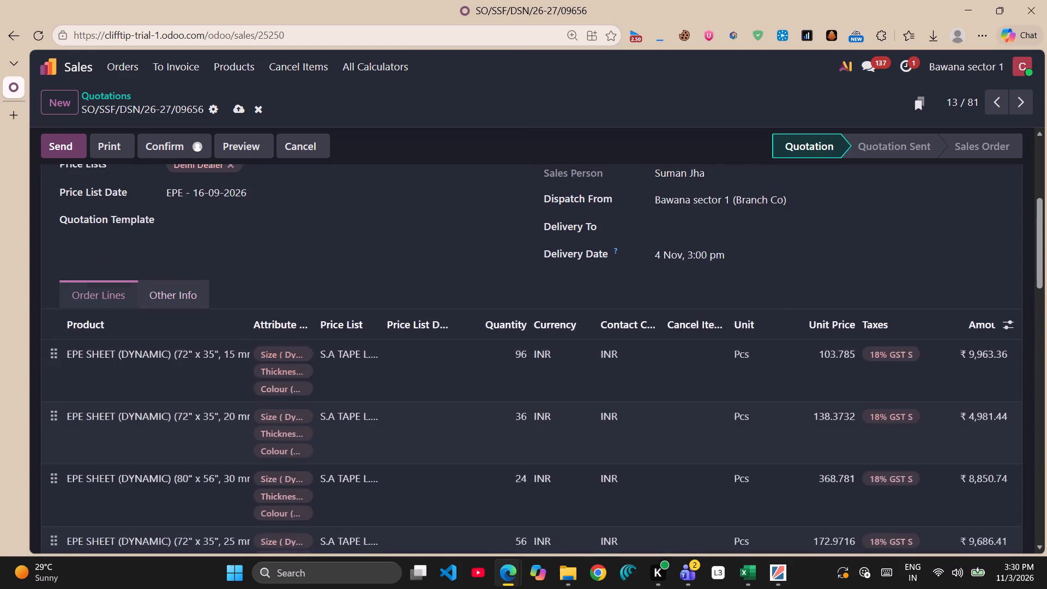
scroll(419, 393, "down", 5)
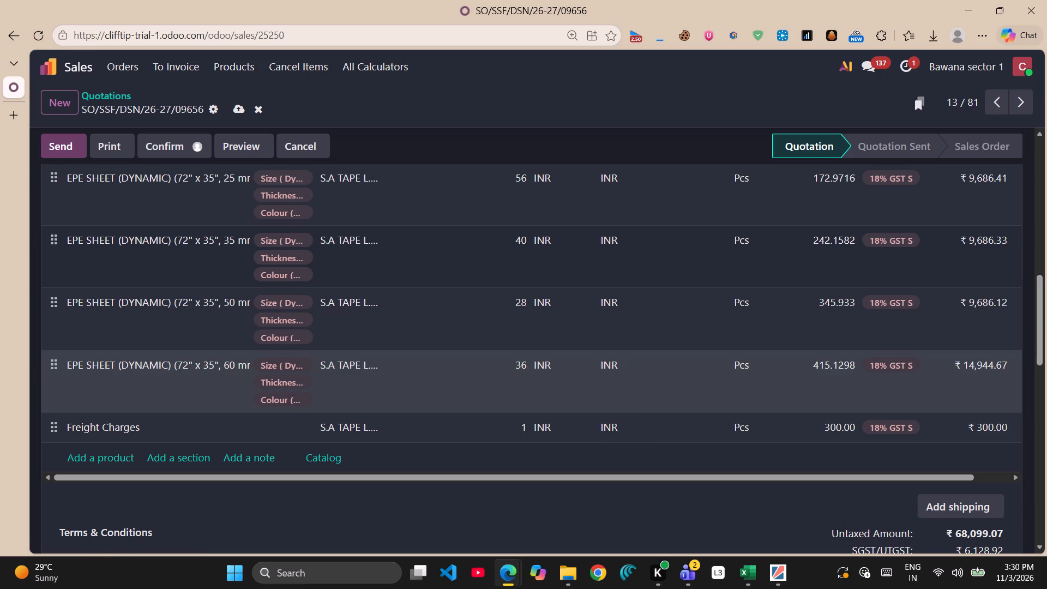
scroll(554, 355, "up", 3)
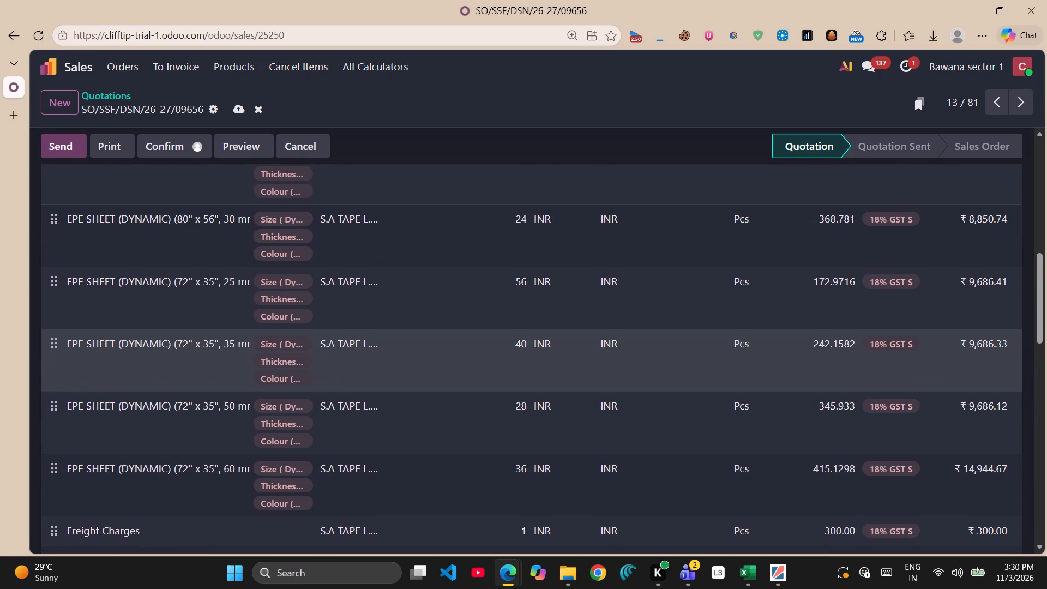
scroll(554, 355, "up", 1)
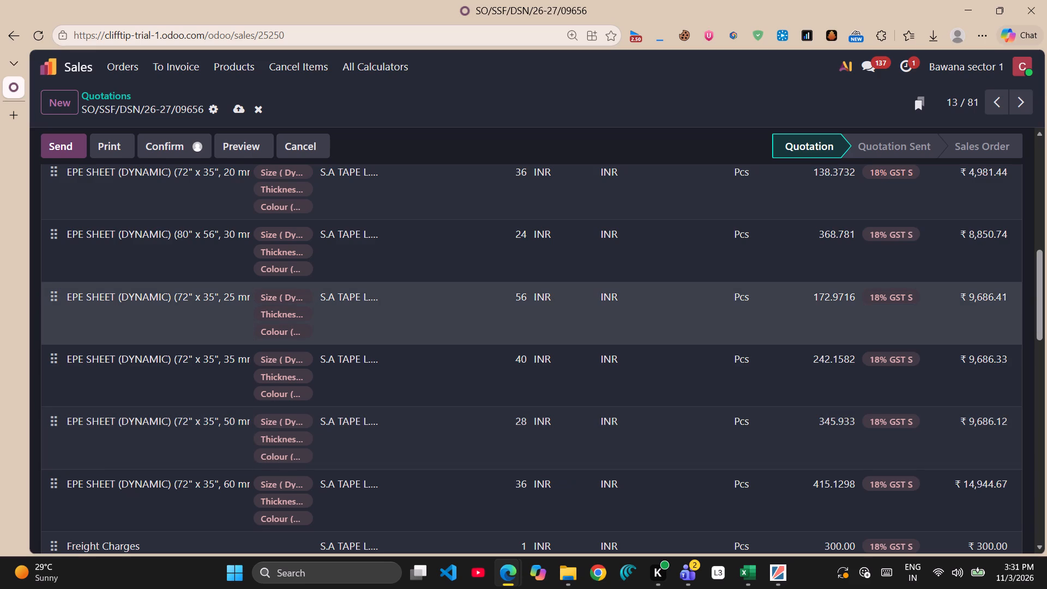
scroll(436, 342, "up", 1)
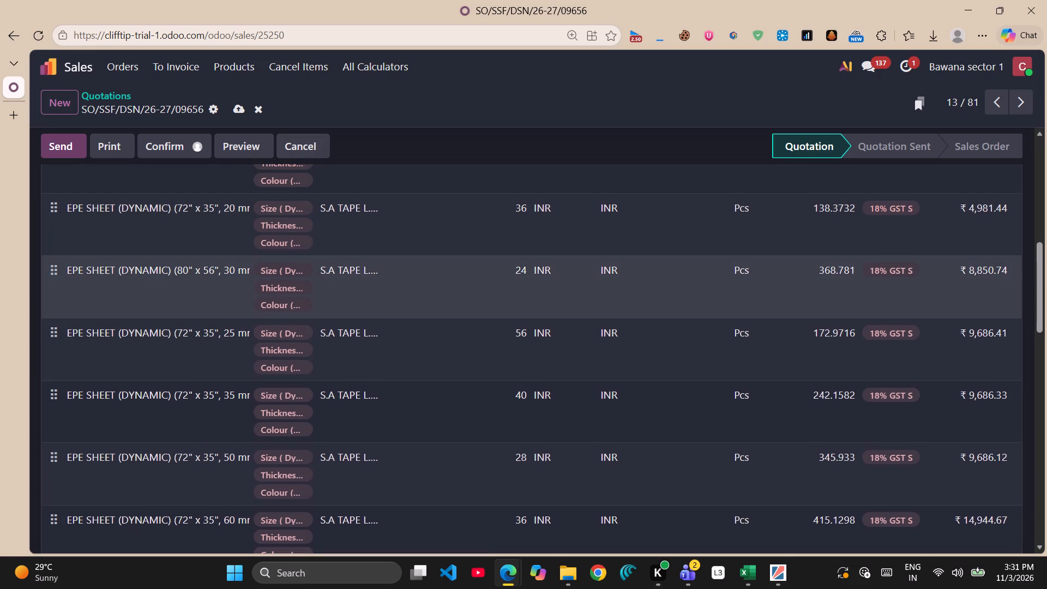
scroll(278, 256, "up", 1)
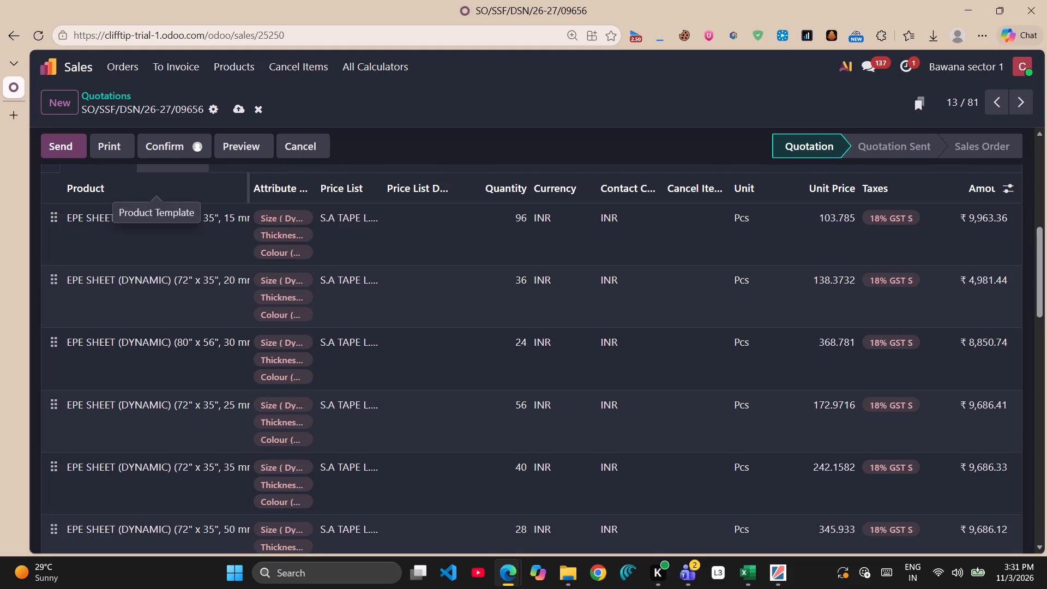
left_click_drag(248, 185, 338, 193)
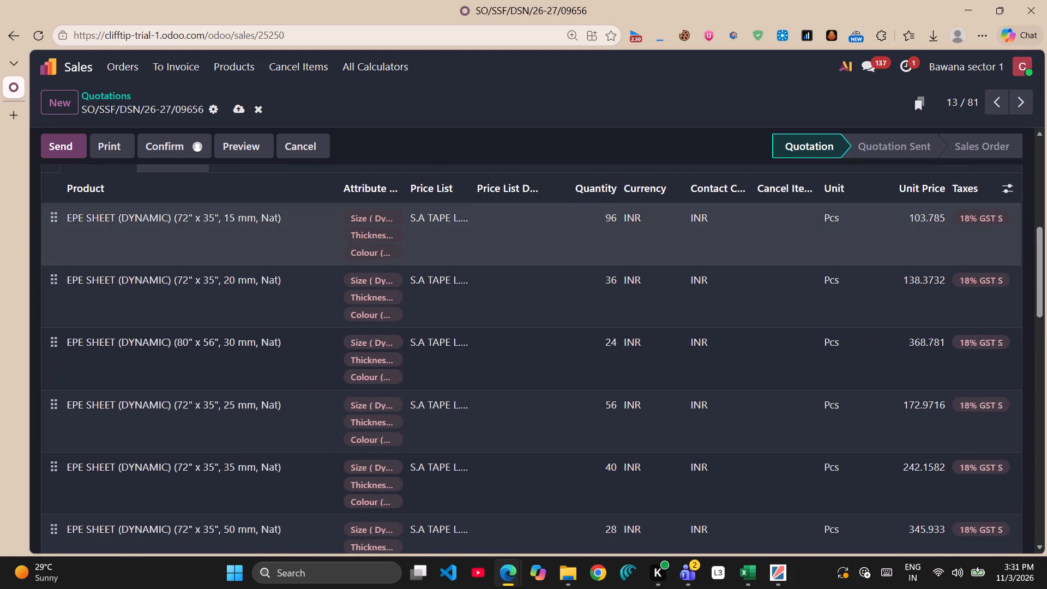
scroll(345, 373, "down", 1)
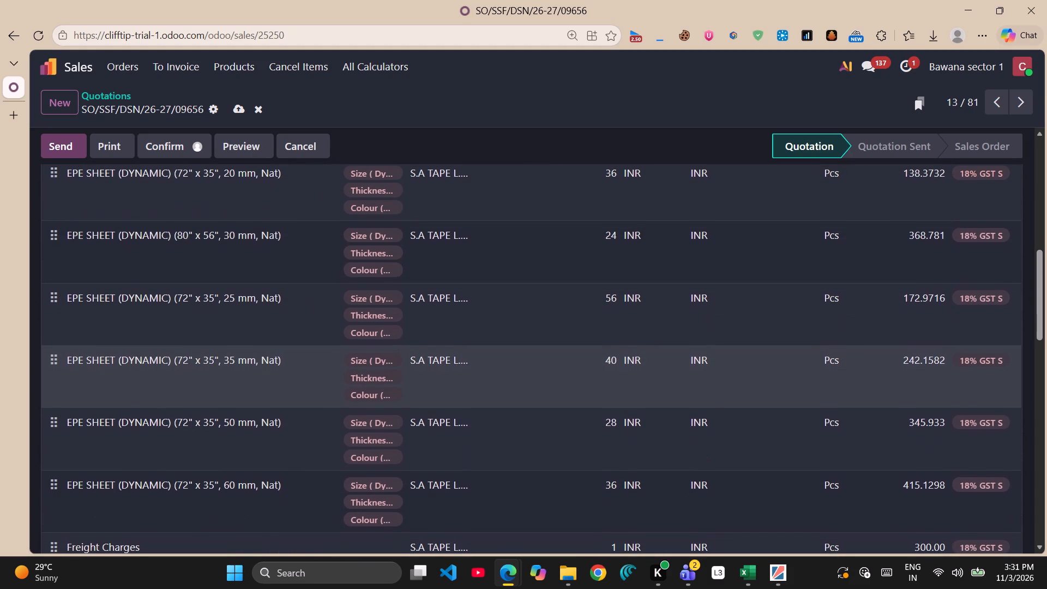
Recheck every EPE SHEET line's size, thickness, quantity, unit price and amount, plus the freight charge.
scroll(345, 373, "down", 1)
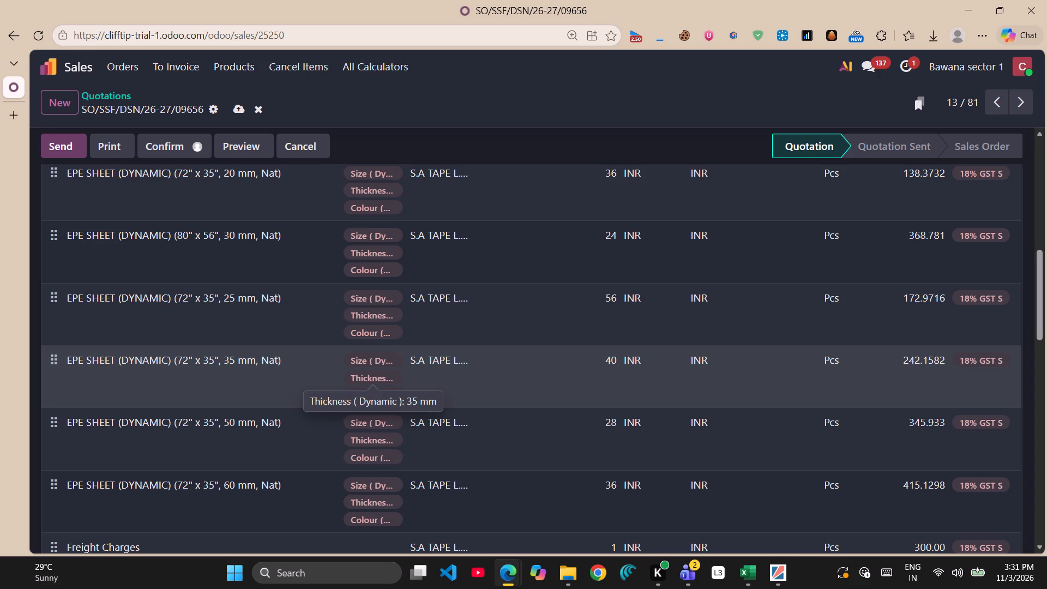
scroll(482, 280, "up", 1)
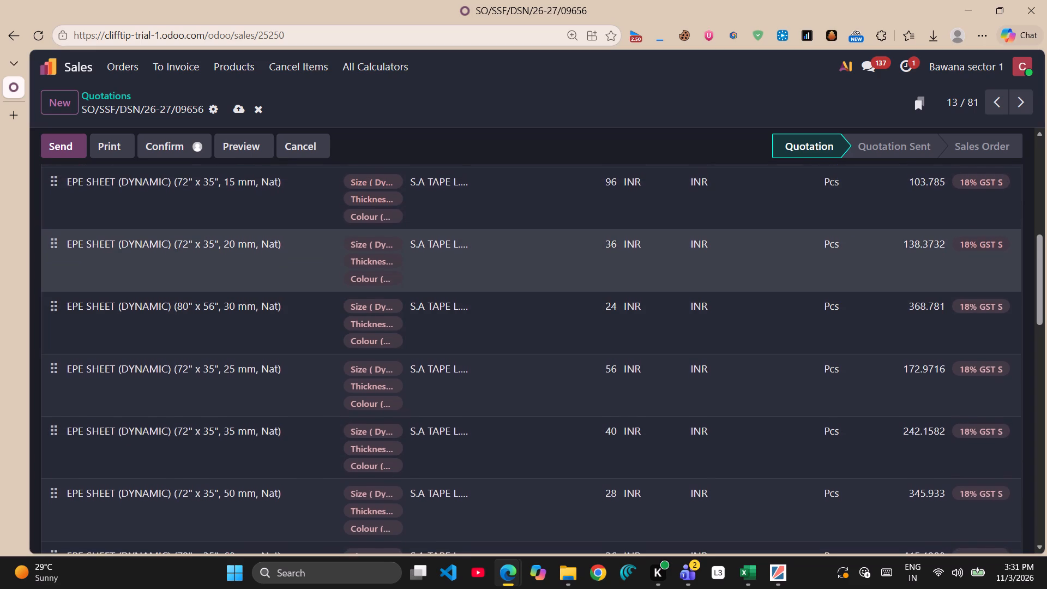
scroll(482, 280, "up", 1)
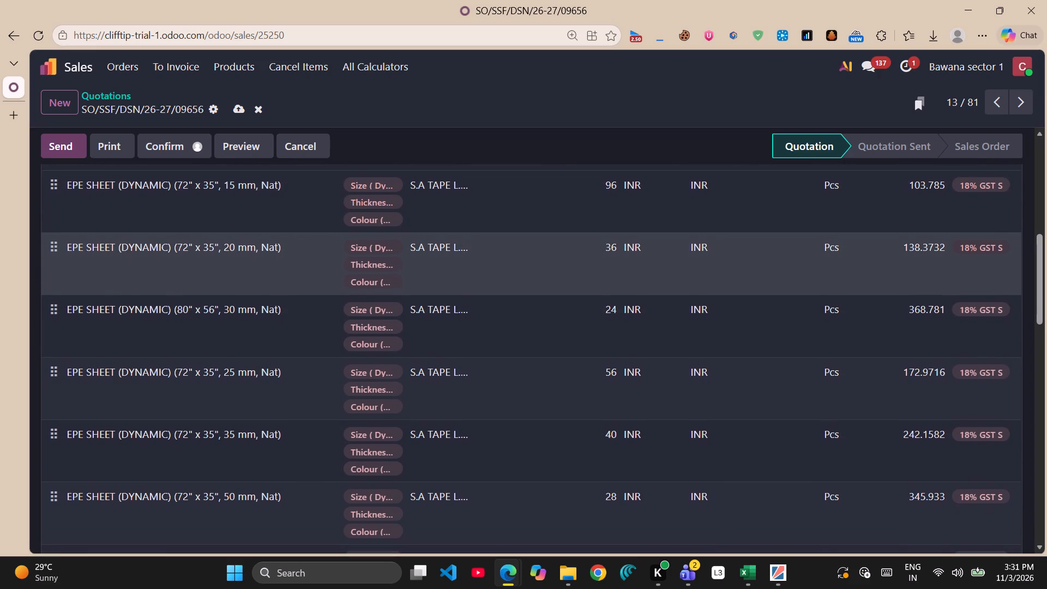
scroll(482, 280, "up", 1)
scroll(628, 315, "up", 1)
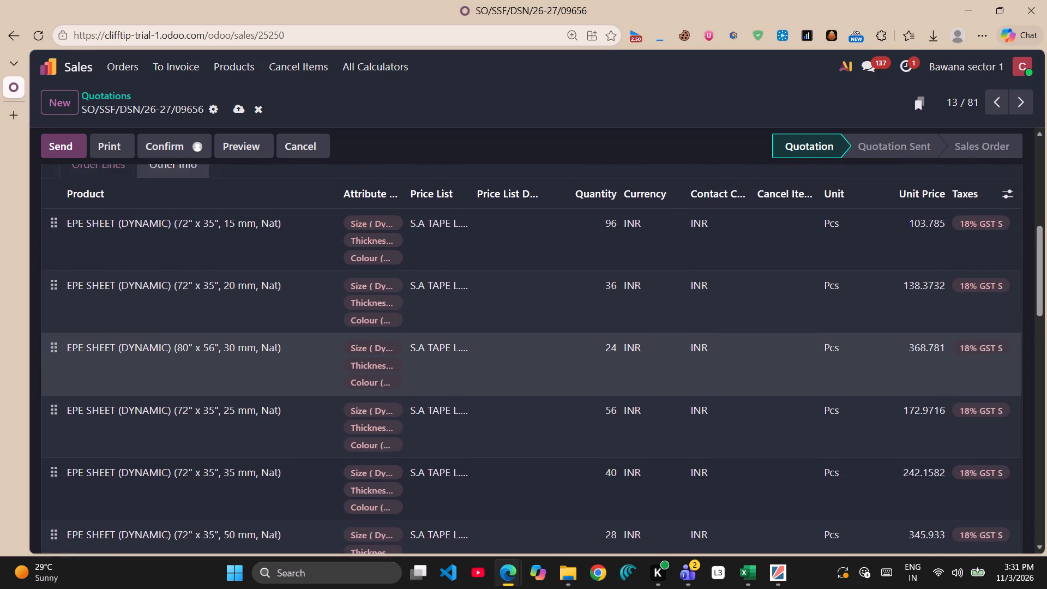
scroll(628, 315, "up", 1)
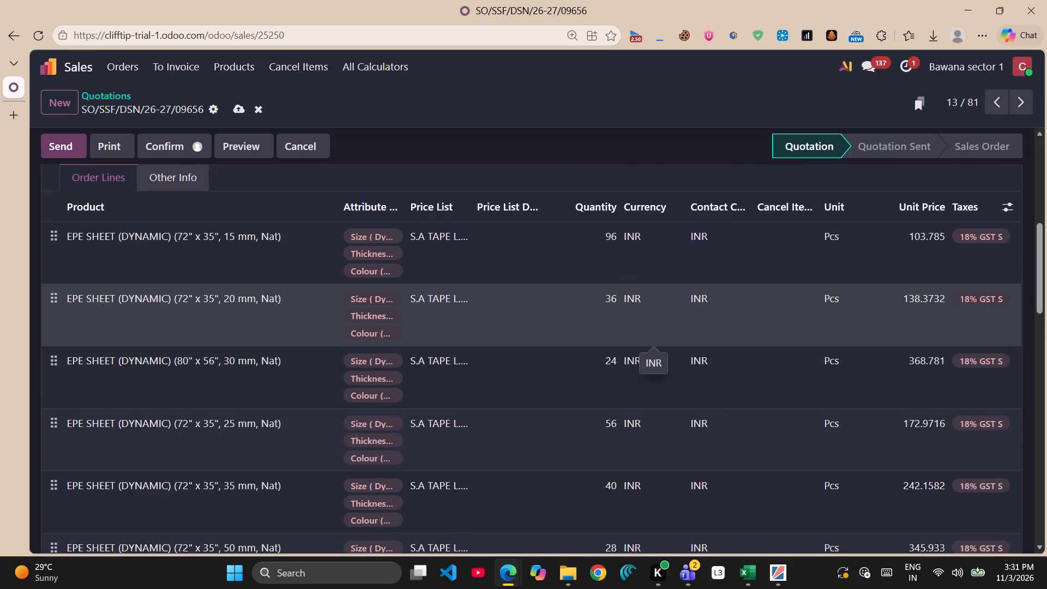
scroll(628, 315, "down", 3)
scroll(628, 315, "left", 1)
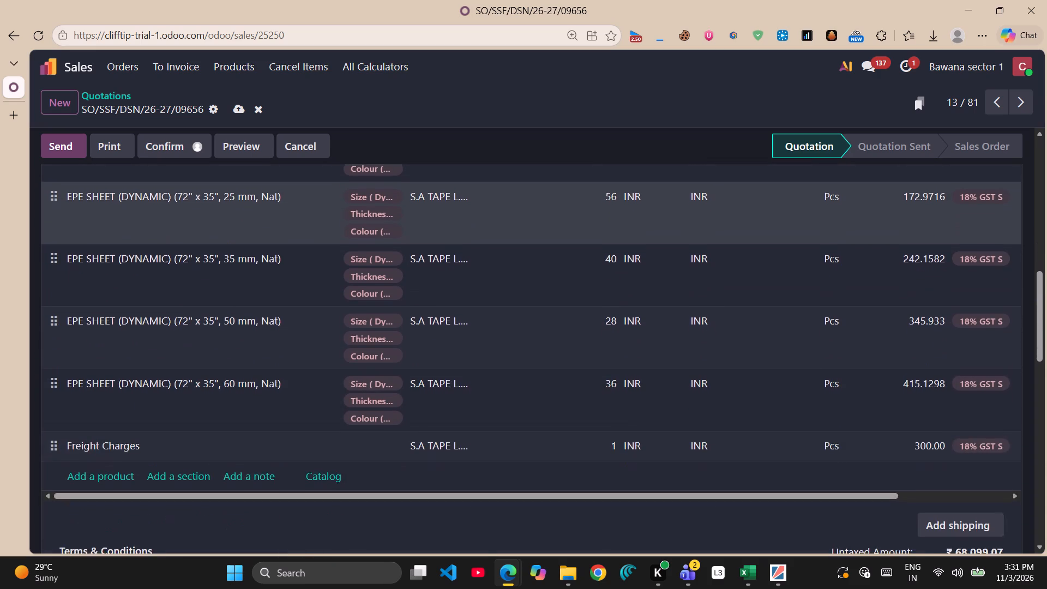
scroll(628, 315, "left", 1)
scroll(628, 315, "up", 1)
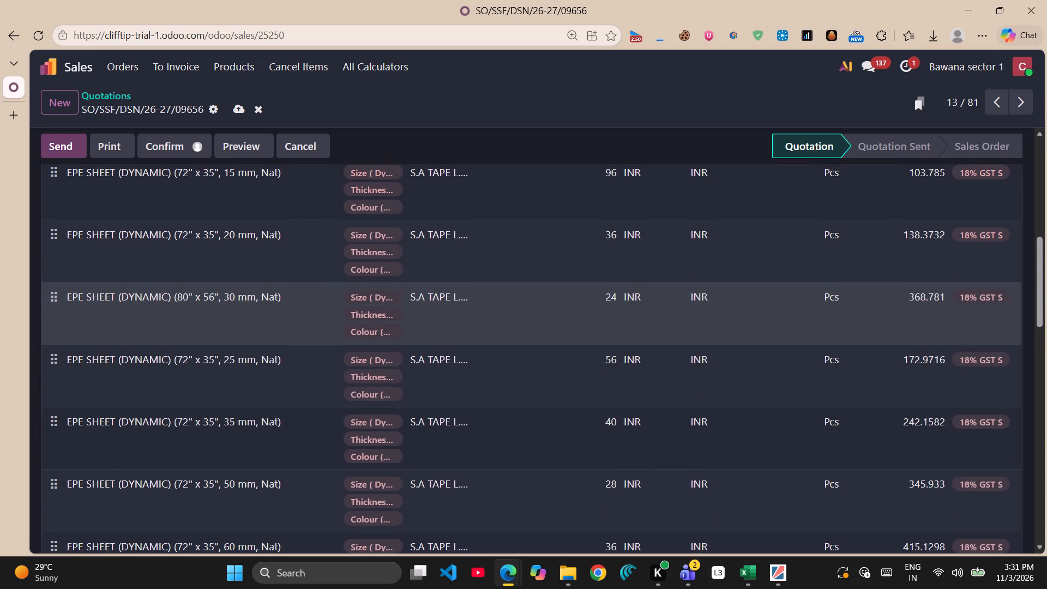
scroll(628, 315, "up", 1)
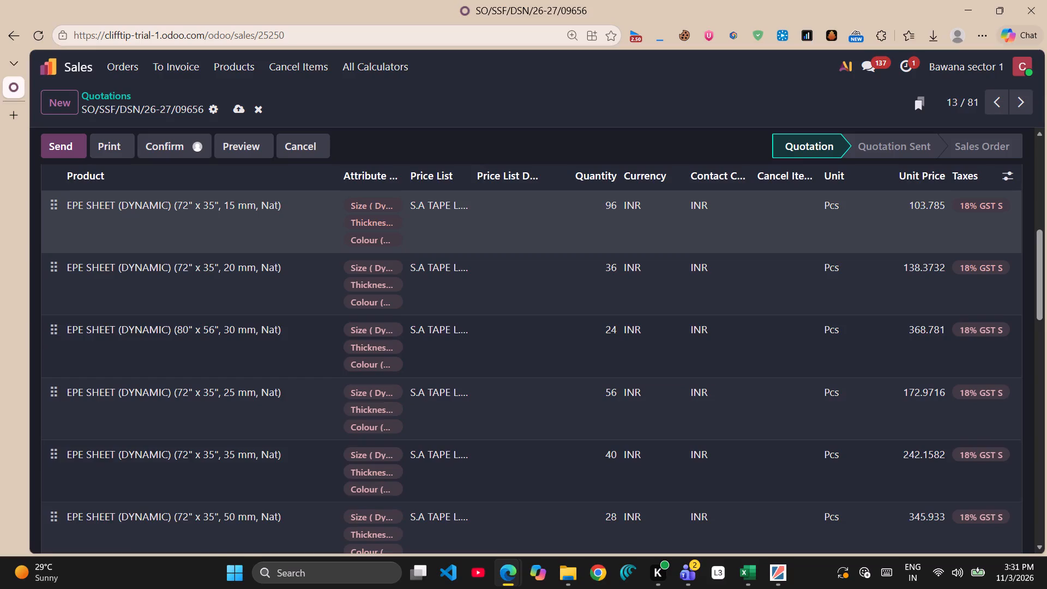
scroll(731, 220, "left", 2)
scroll(731, 220, "right", 1)
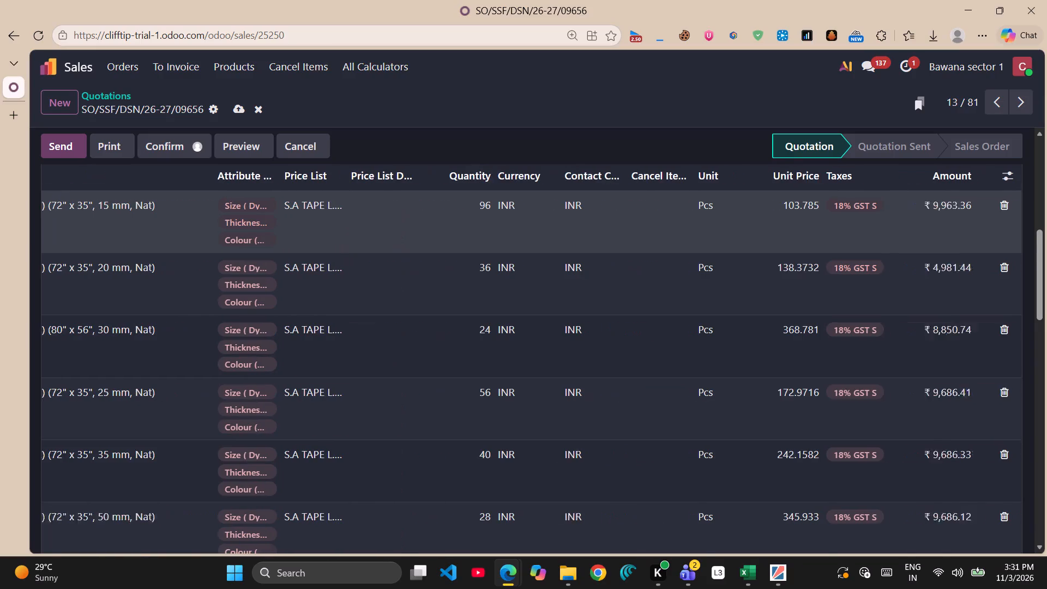
scroll(731, 220, "right", 1)
Check the quotation's header details, reselect EPE - 16-09-2026 as the price list date, and save the quotation.
scroll(731, 220, "up", 5)
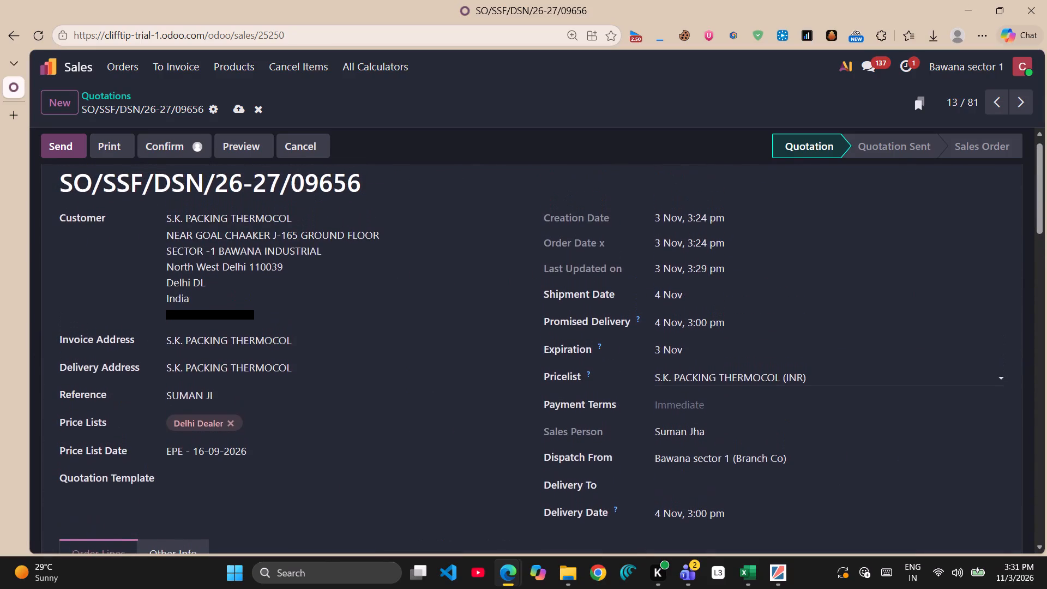
scroll(731, 220, "up", 2)
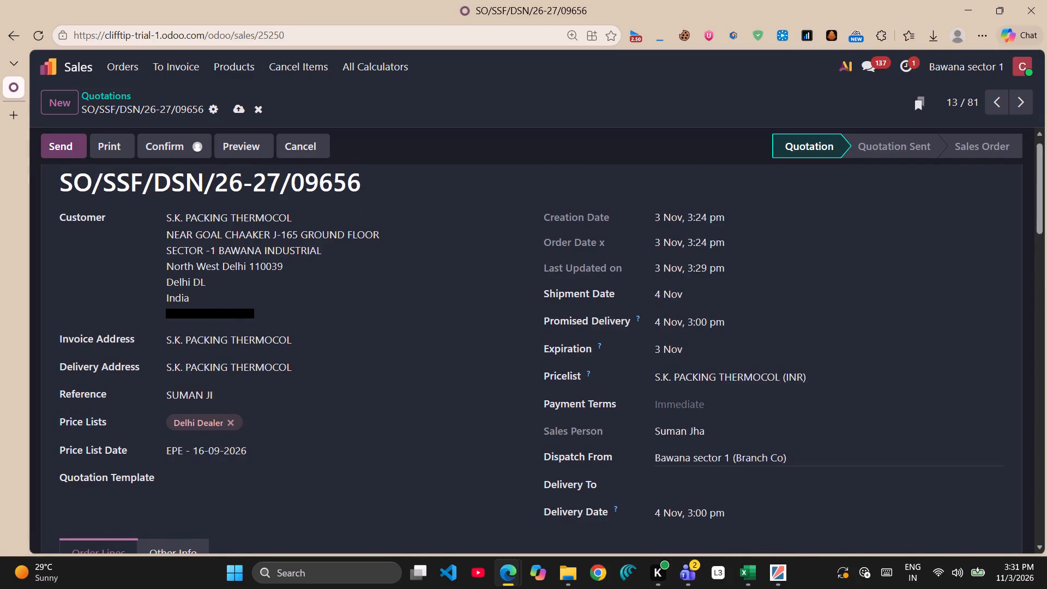
scroll(489, 464, "down", 2)
left_click(165, 191)
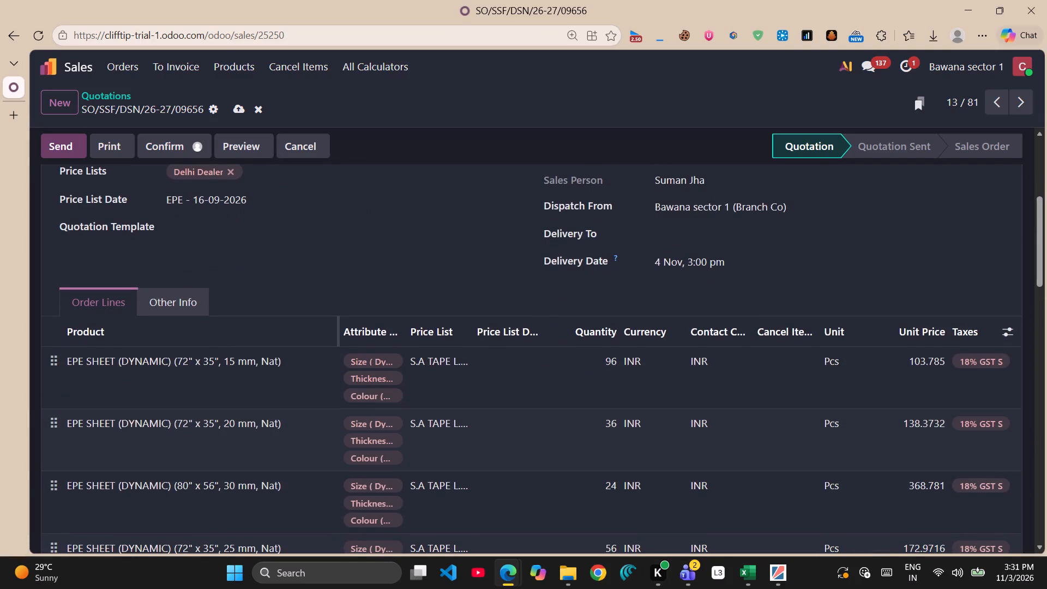
left_click(168, 192)
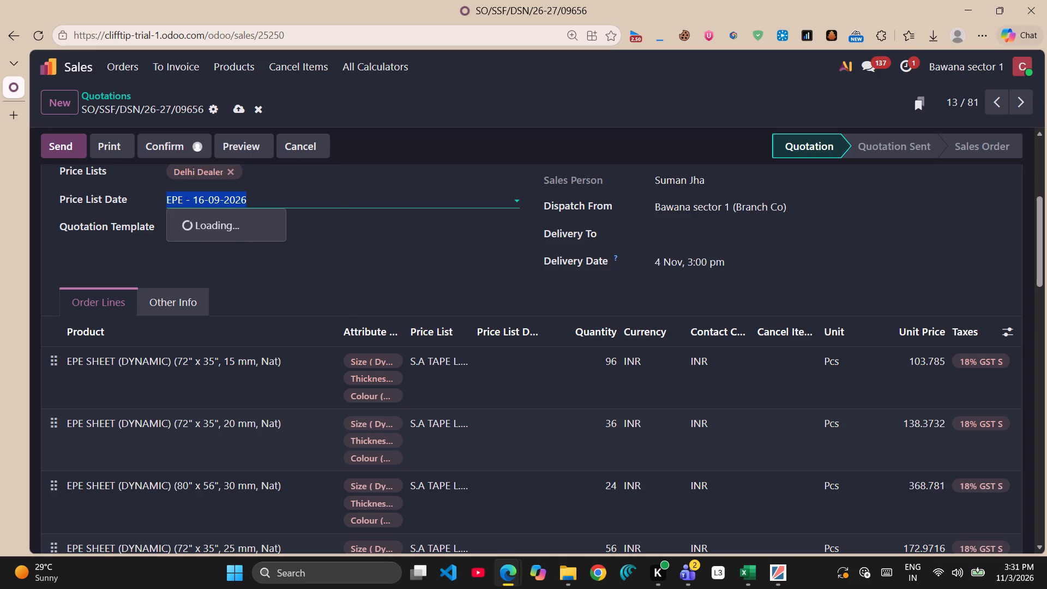
left_click(208, 290)
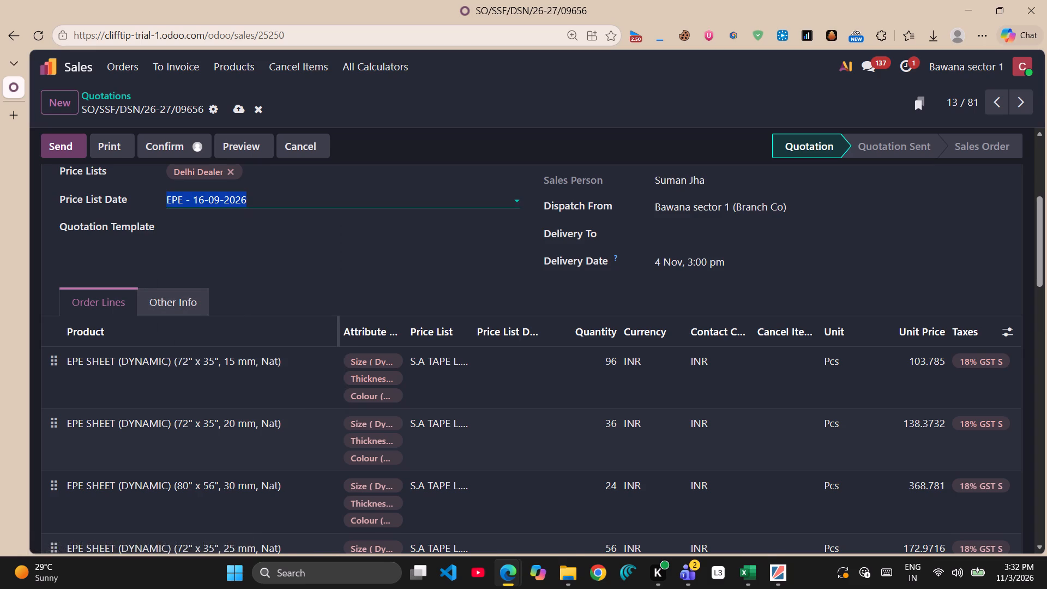
scroll(322, 318, "down", 2)
left_click(240, 109)
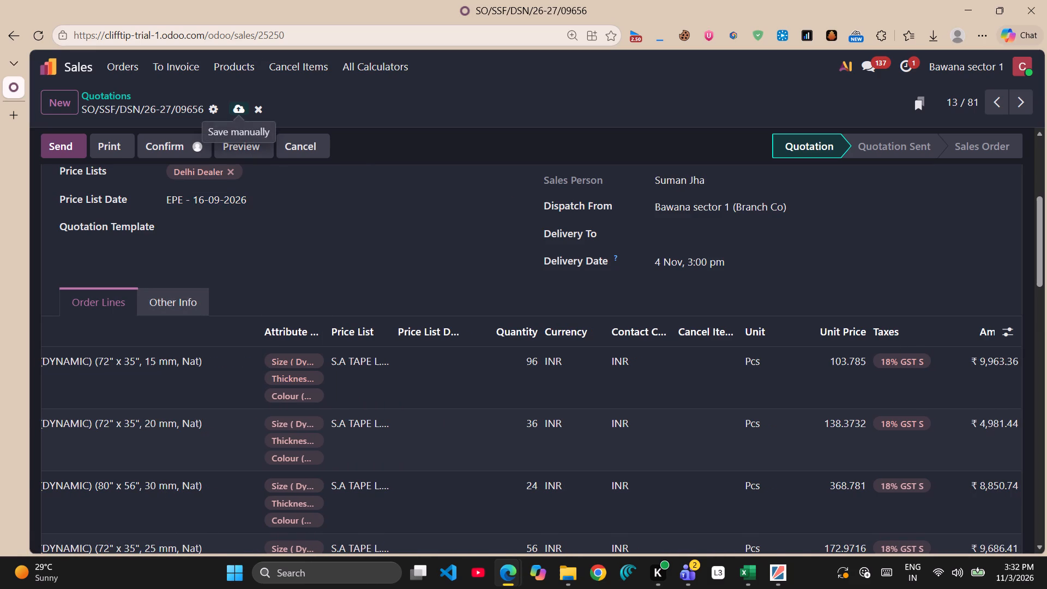
Log a completed call activity on the quotation with the summary "shivam".
scroll(283, 295, "down", 5)
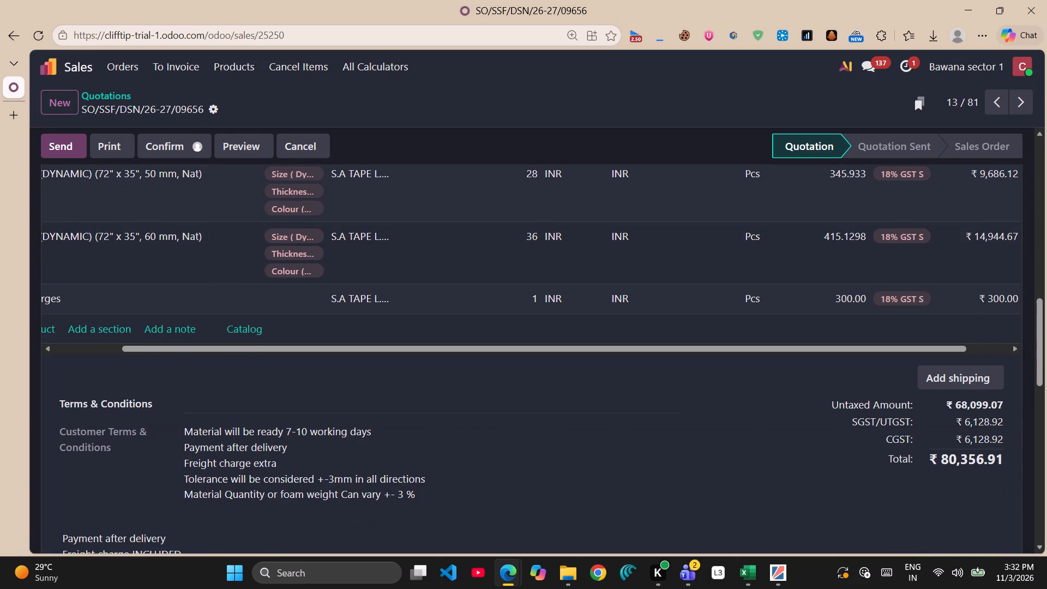
scroll(232, 401, "down", 3)
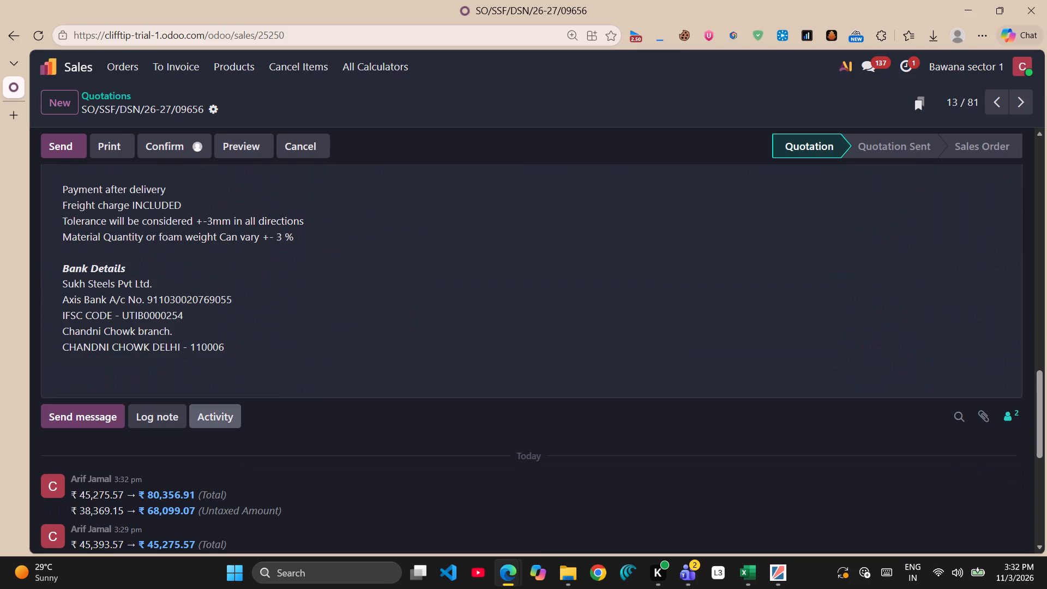
left_click(218, 416)
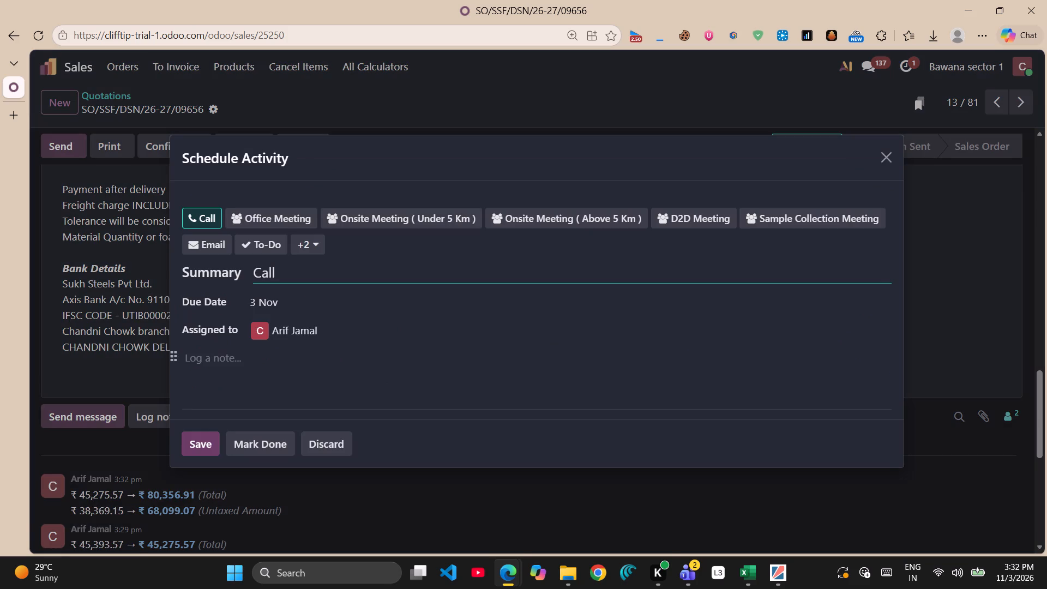
key("ctrl+shift+a")
key("Escape")
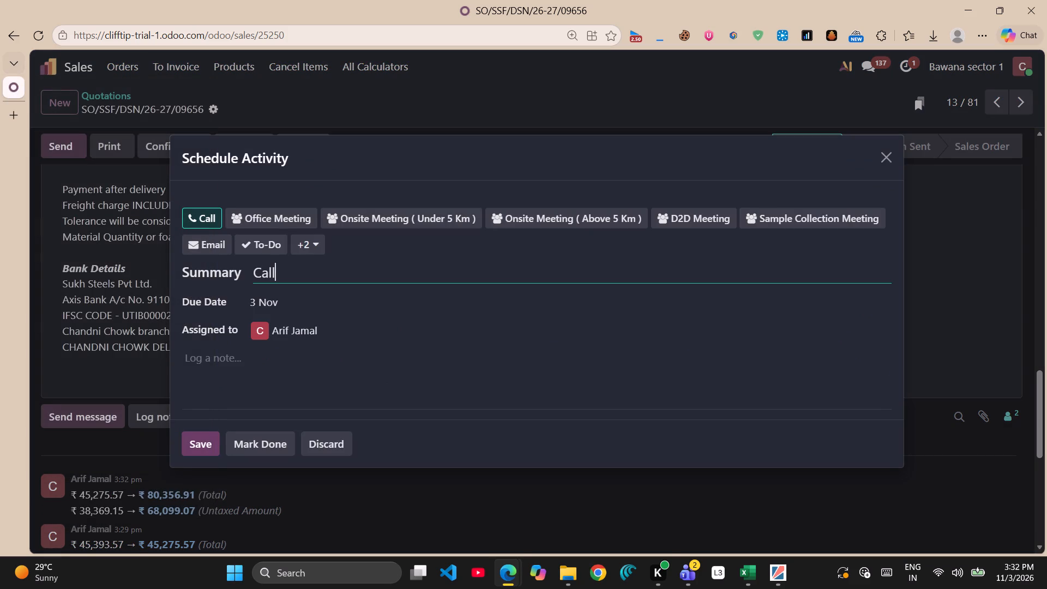
key("ctrl+a")
key("BackSpace")
type("shivam")
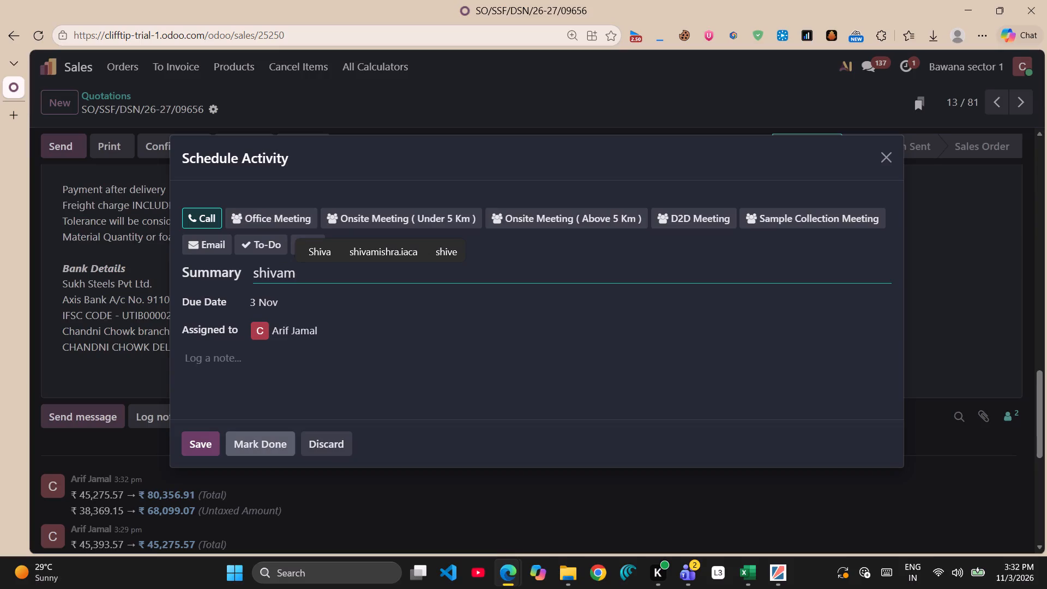
left_click(272, 441)
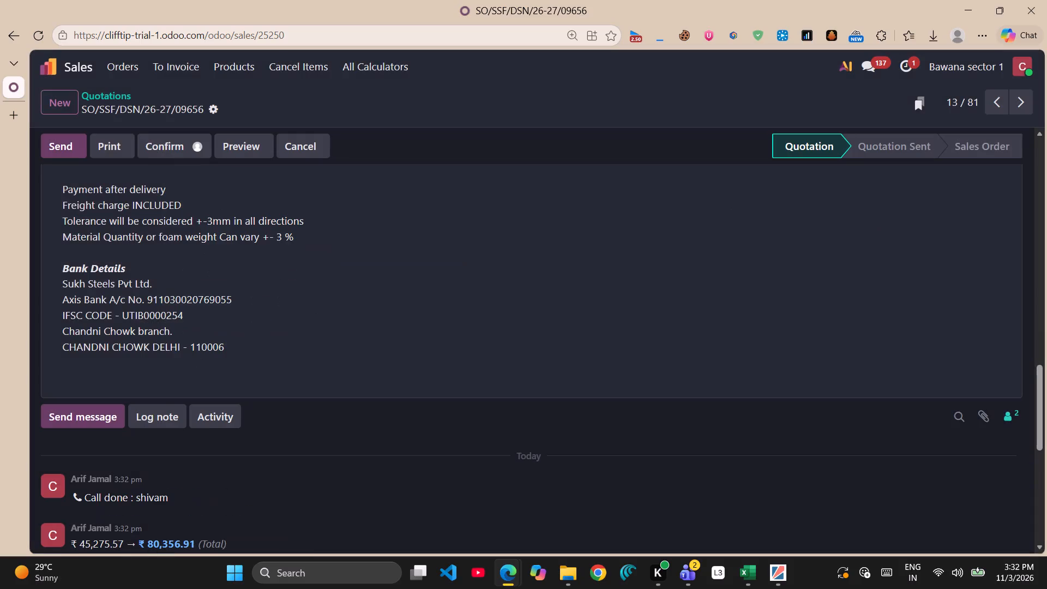
In Excel, copy the Delhi price list's 7.83 cross rate for 15–80 mm SHEETS 72x35 into the (+)Sheet calculator's Rate as a value.
scroll(387, 358, "up", 5)
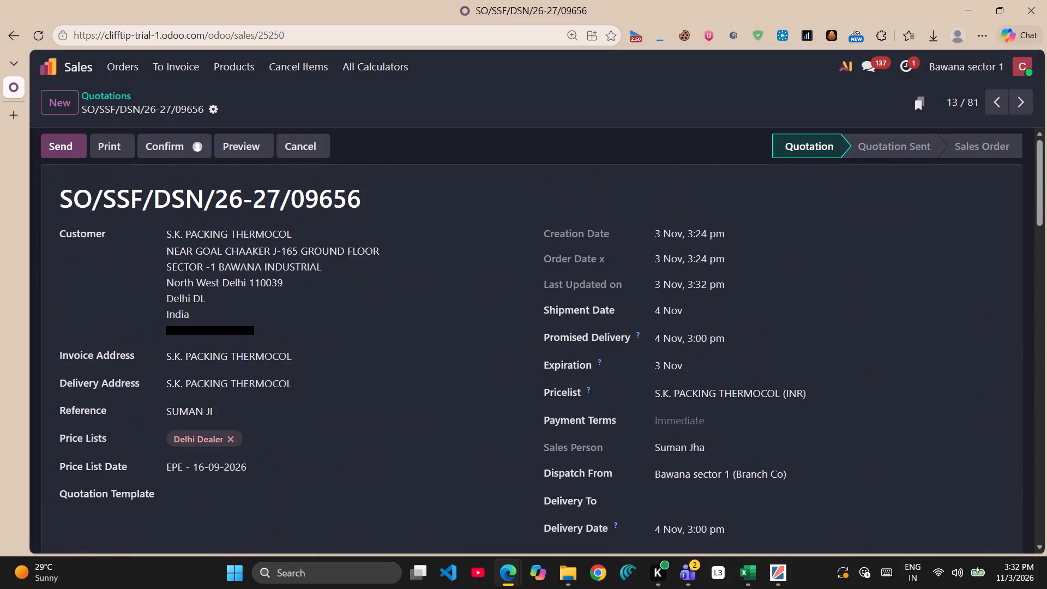
scroll(430, 386, "down", 4)
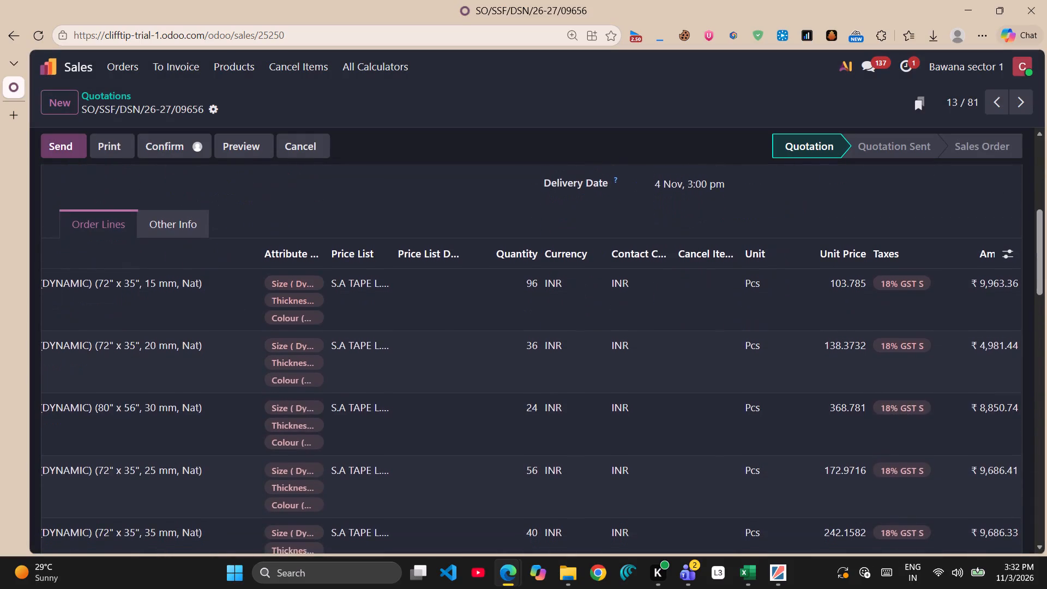
scroll(430, 386, "down", 1)
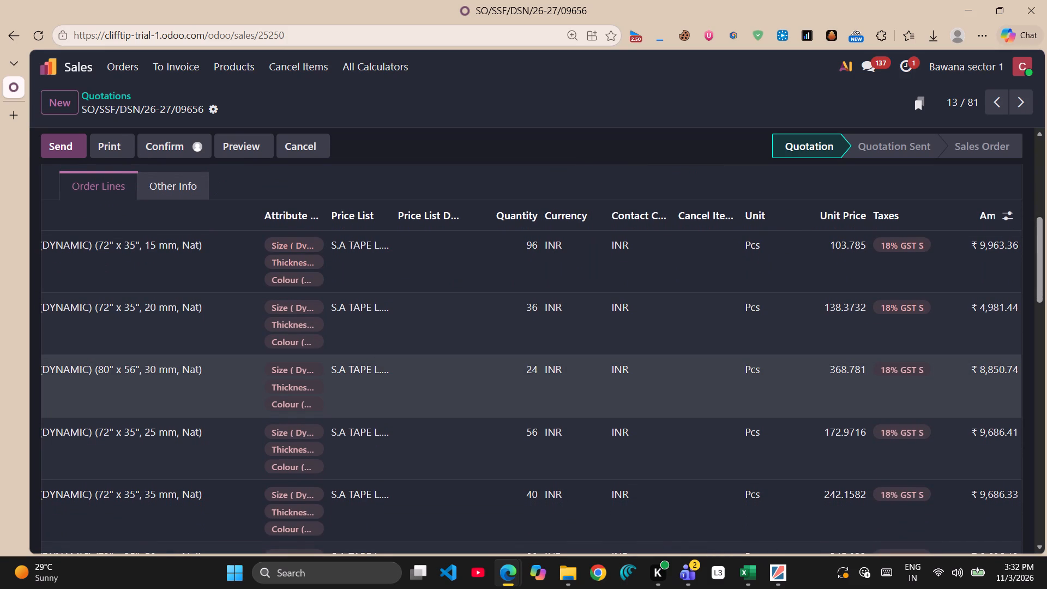
left_click(740, 573)
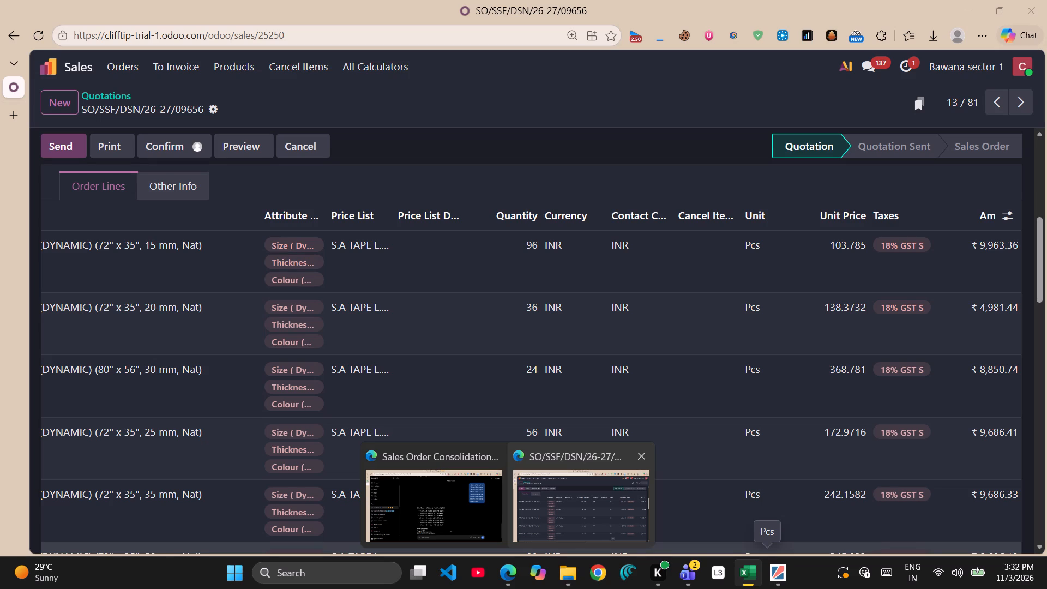
left_click(562, 525)
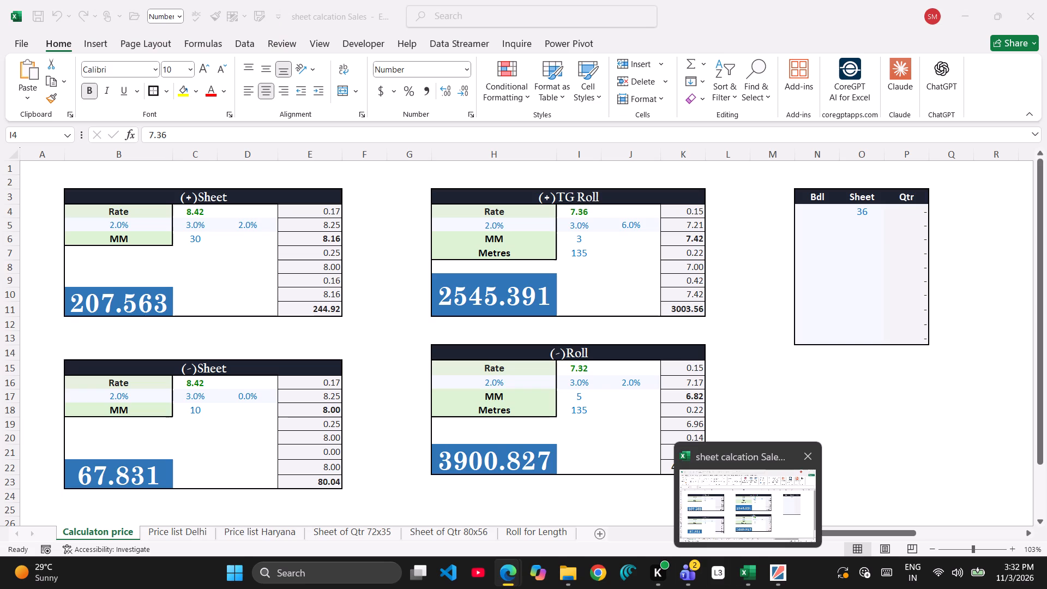
left_click(725, 528)
left_click(186, 528)
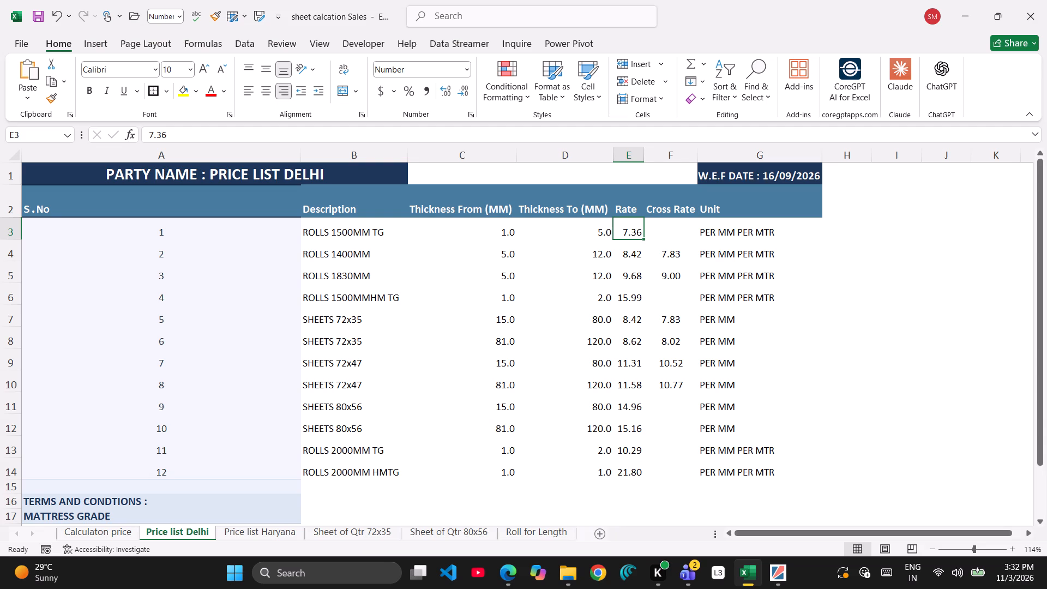
left_click(655, 316)
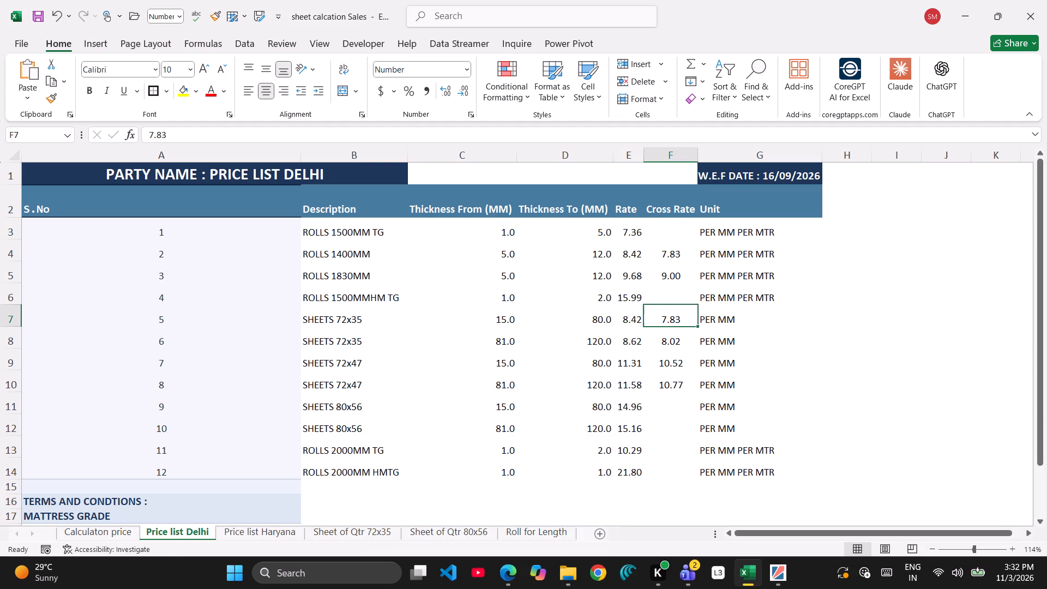
key("ctrl+c")
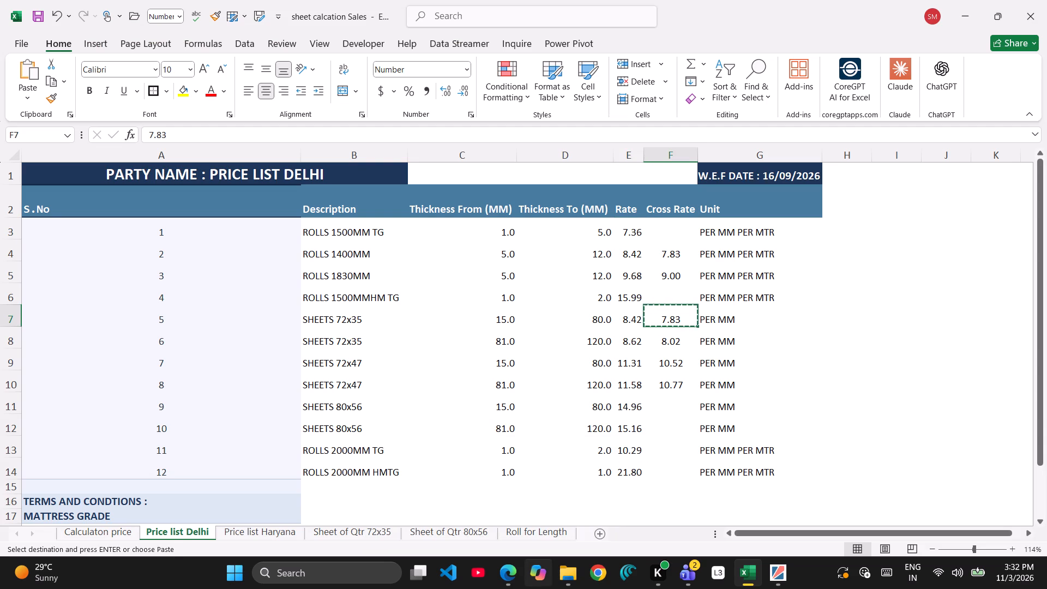
left_click(126, 532)
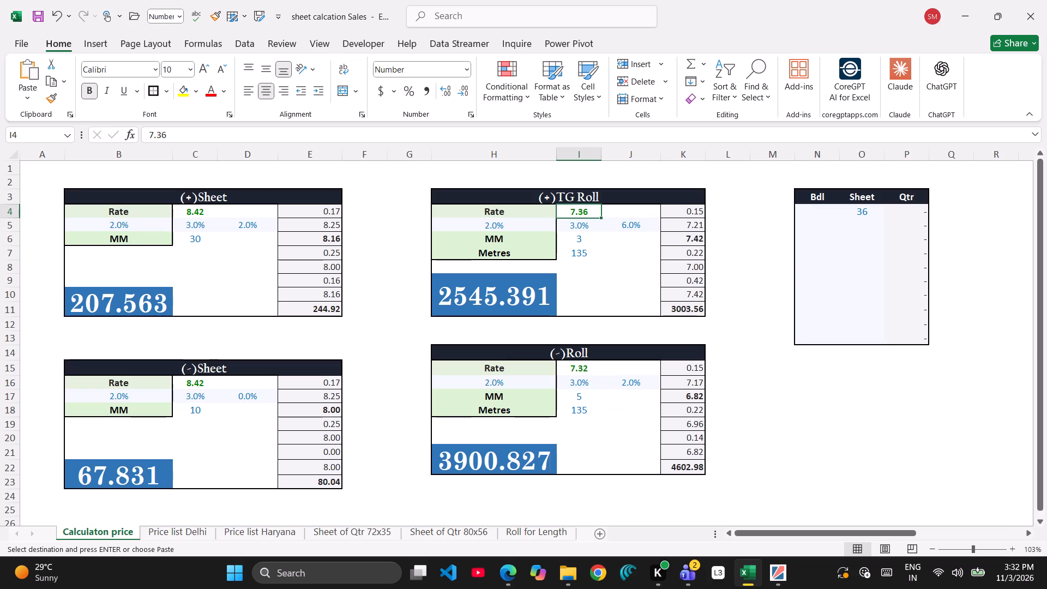
left_click(189, 212)
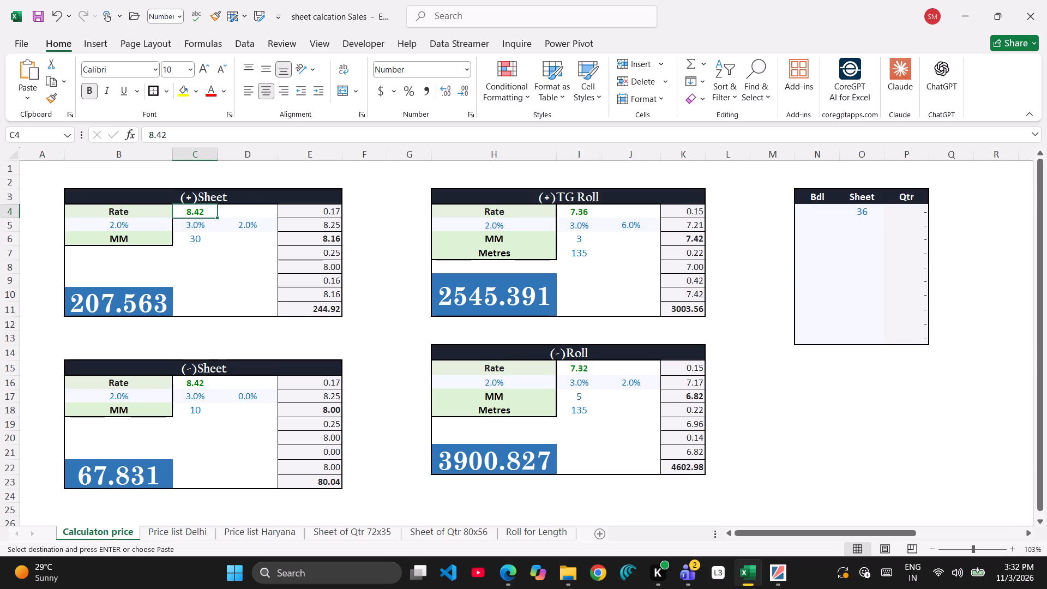
key("ctrl+alt+v")
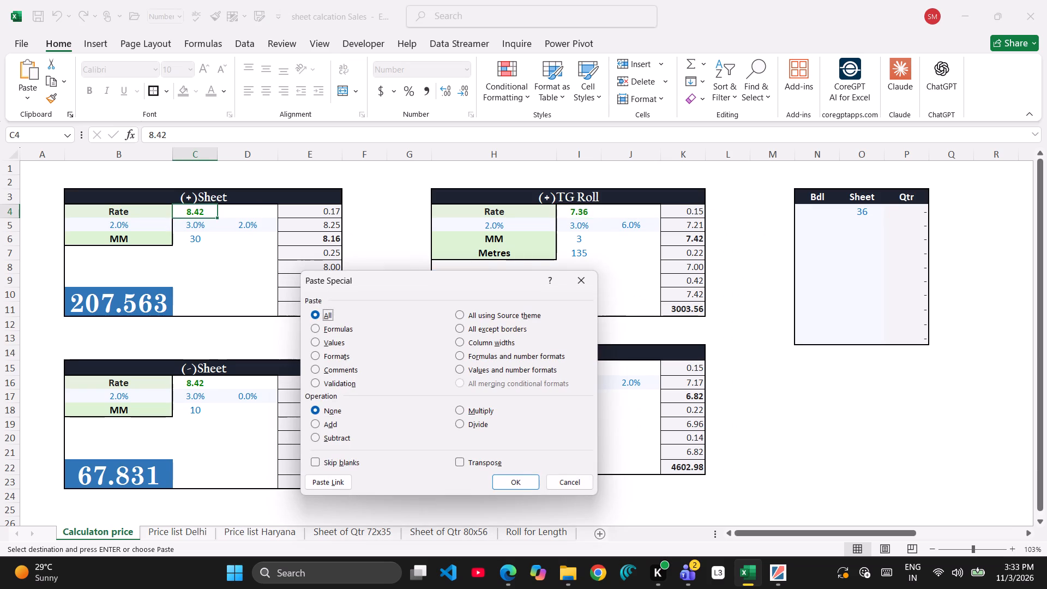
key("Down")
key("Down")
key("Return")
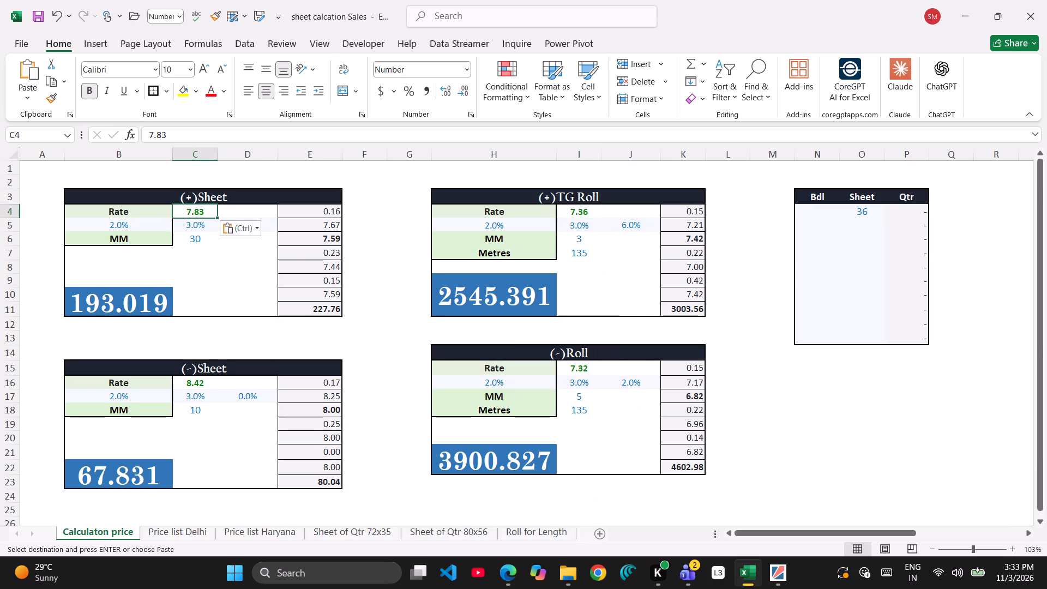
Check the quotation's first EPE SHEET line and set the (+)Sheet calculator's MM to 15 in Excel.
left_click(195, 238)
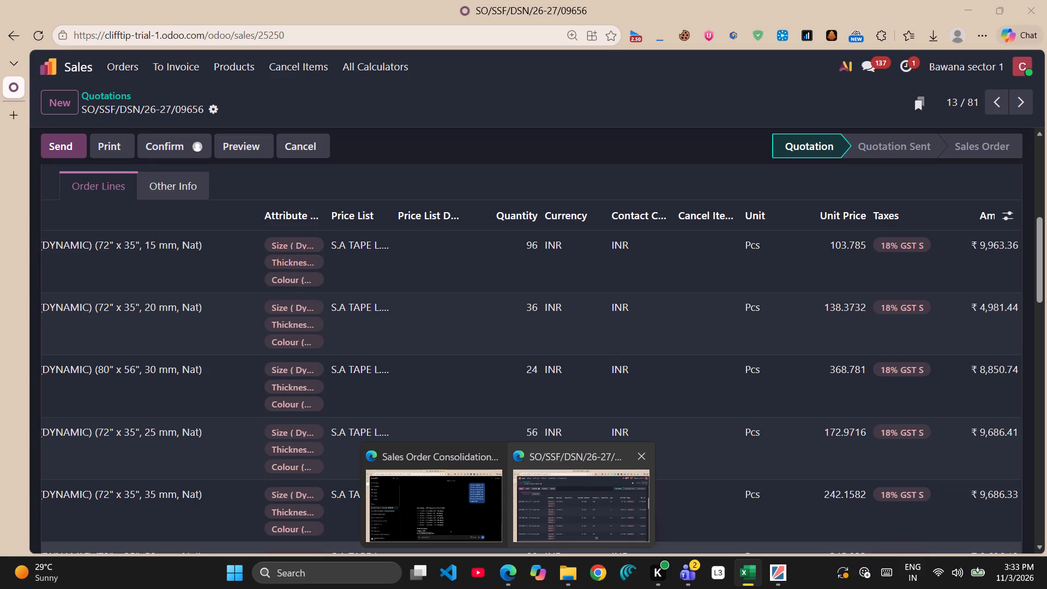
left_click(541, 510)
scroll(462, 487, "down", 1)
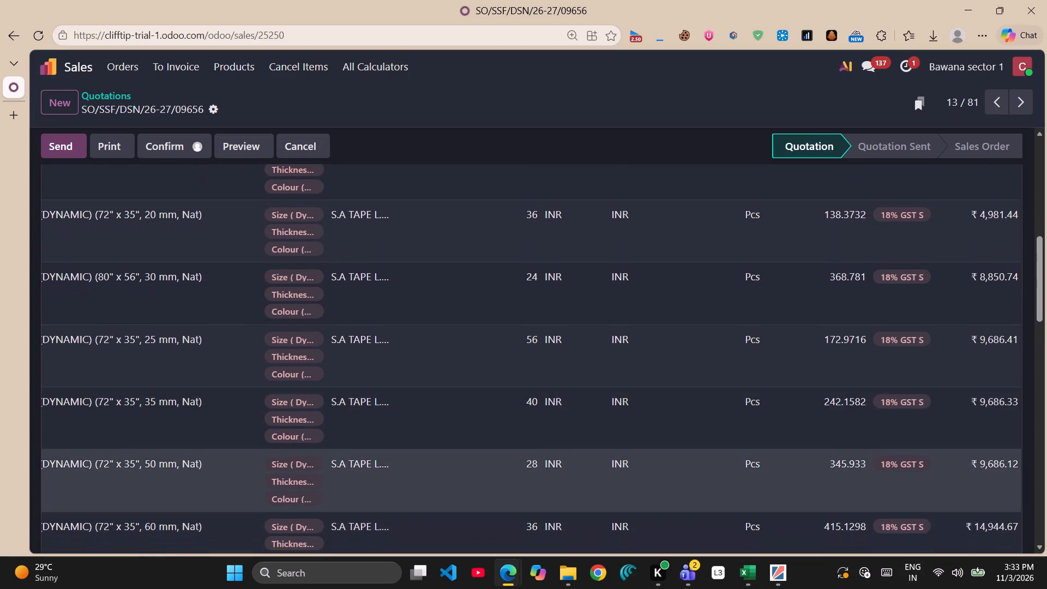
scroll(462, 487, "up", 1)
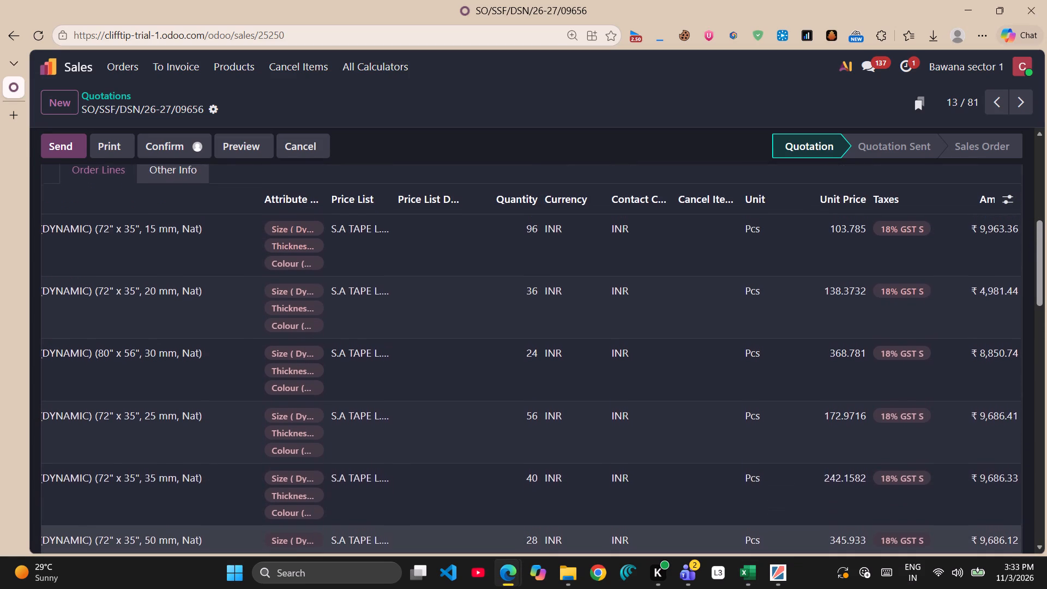
scroll(462, 487, "up", 2)
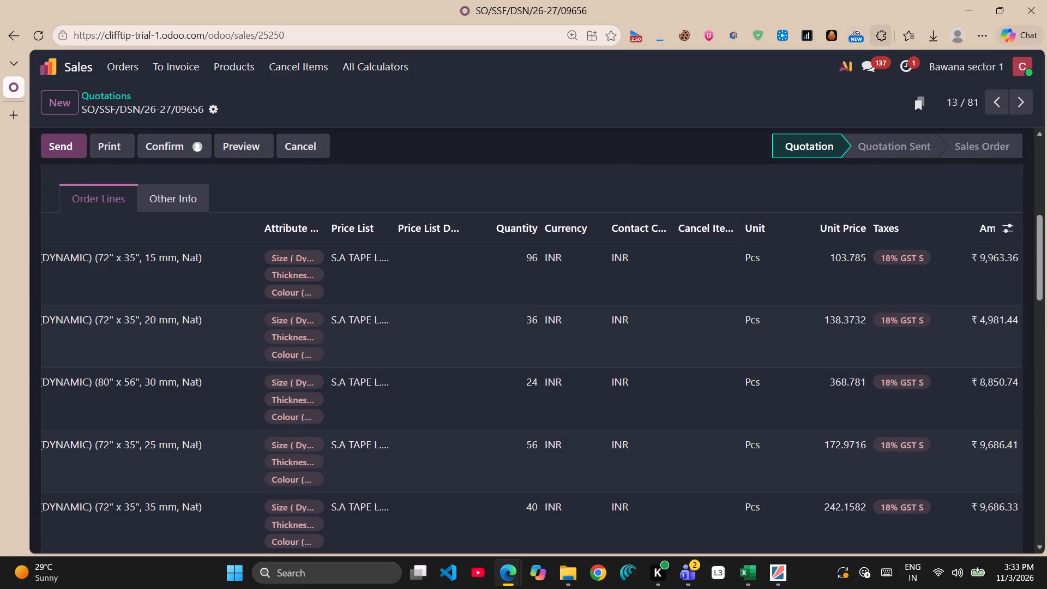
left_click(956, 13)
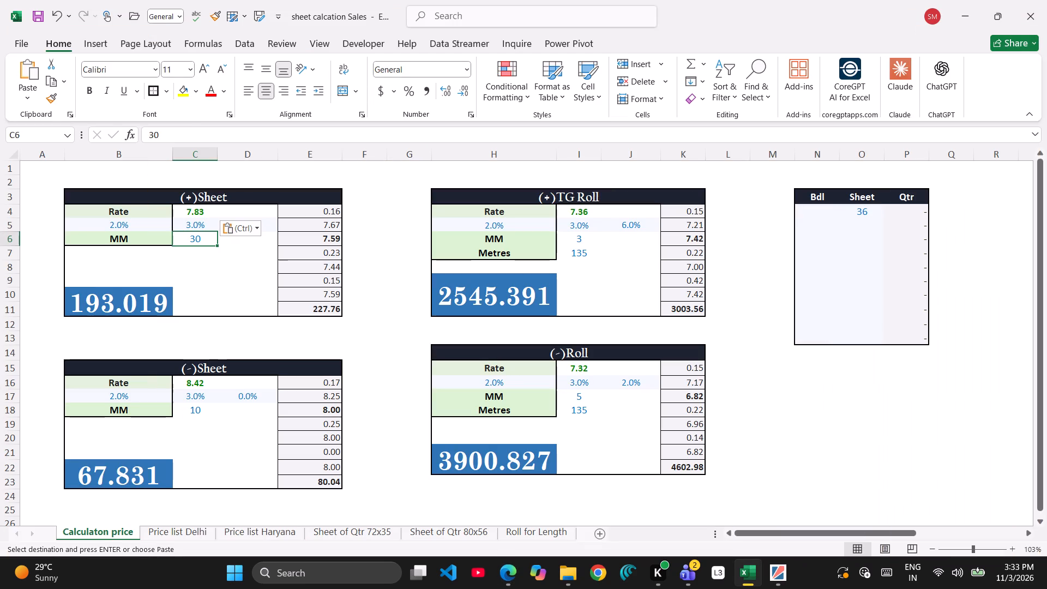
type("15")
key("Return")
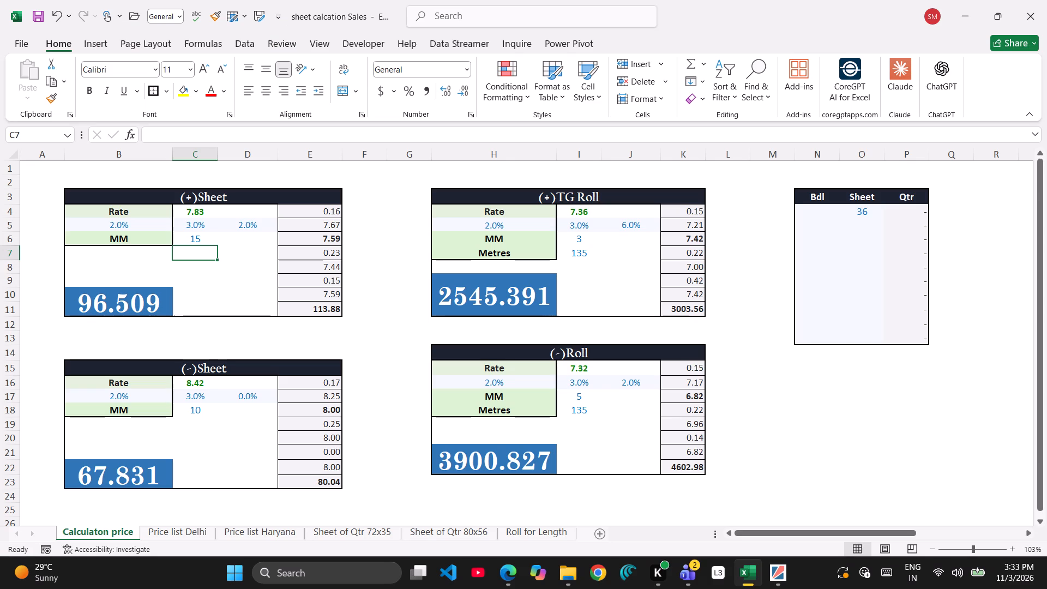
Reselect 2.0% as the (+)Sheet calculator's third percentage and compare its 15 mm price with the quotation's 72" x 35" line.
left_click(241, 227)
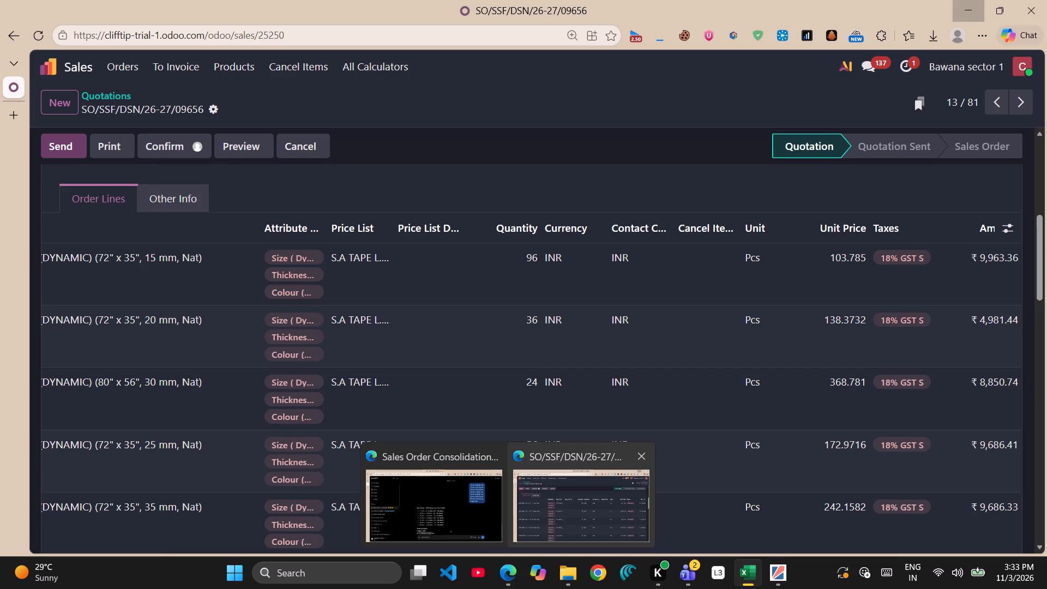
left_click(569, 495)
scroll(480, 424, "up", 2)
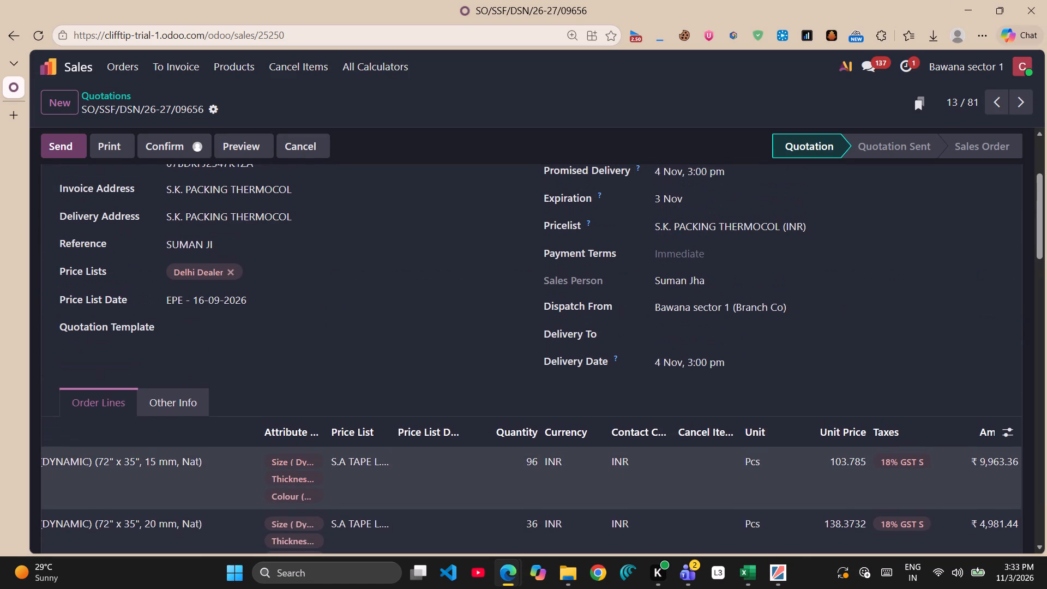
scroll(480, 424, "up", 1)
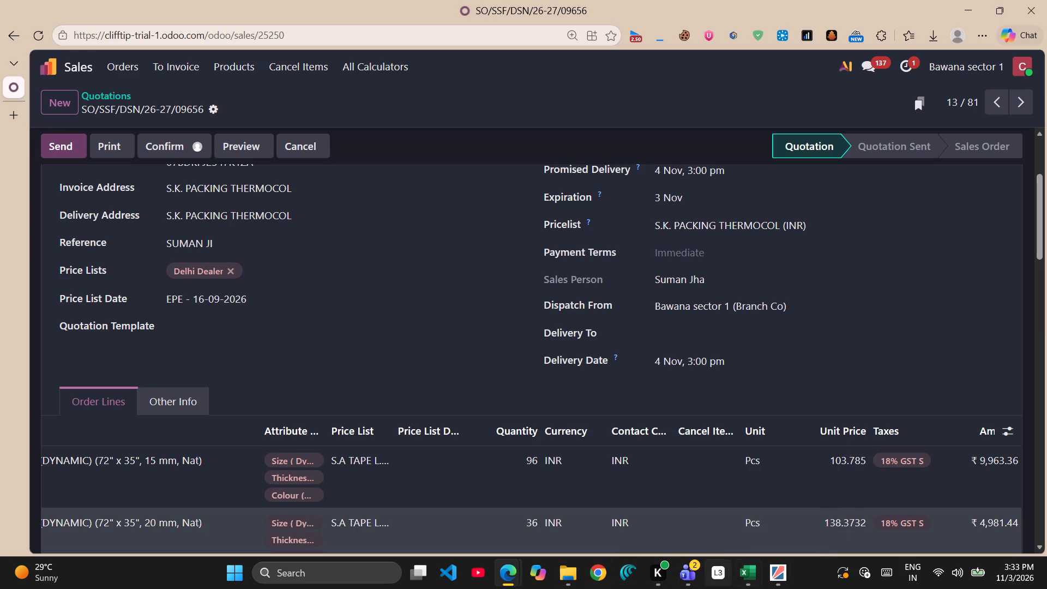
left_click(740, 531)
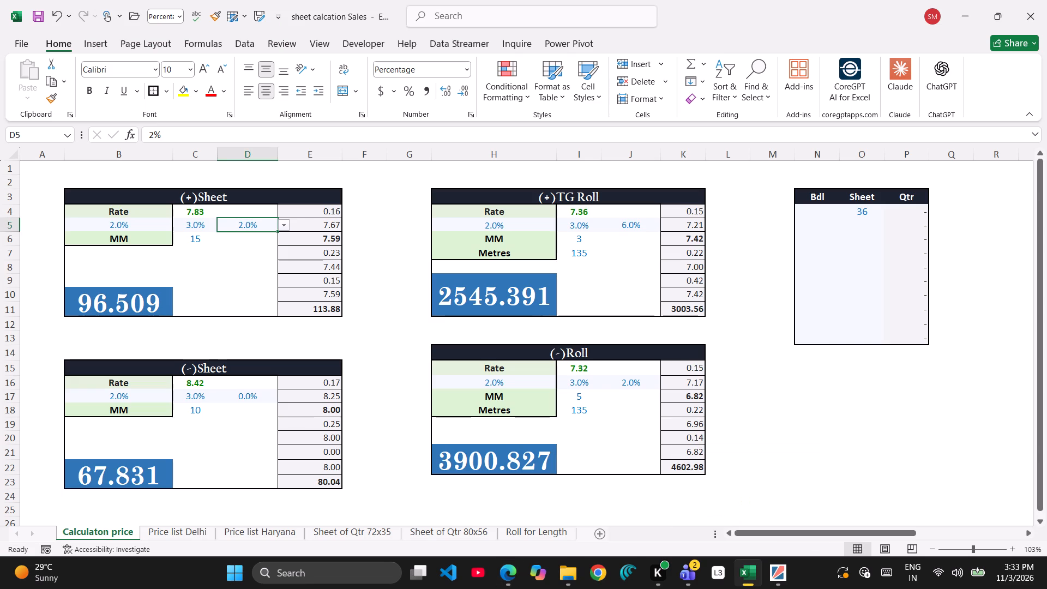
left_click(282, 224)
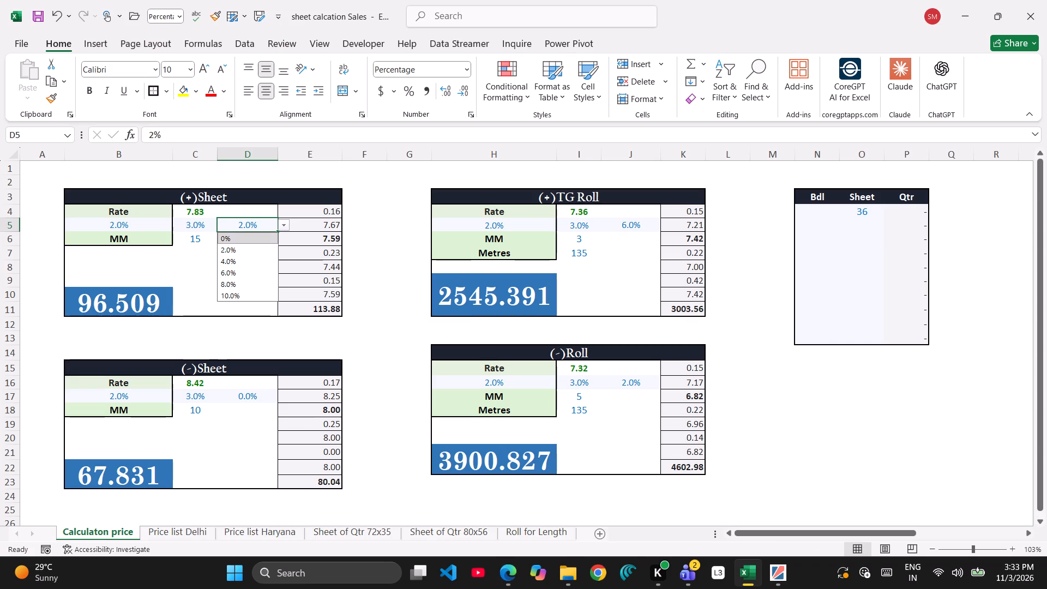
left_click(256, 248)
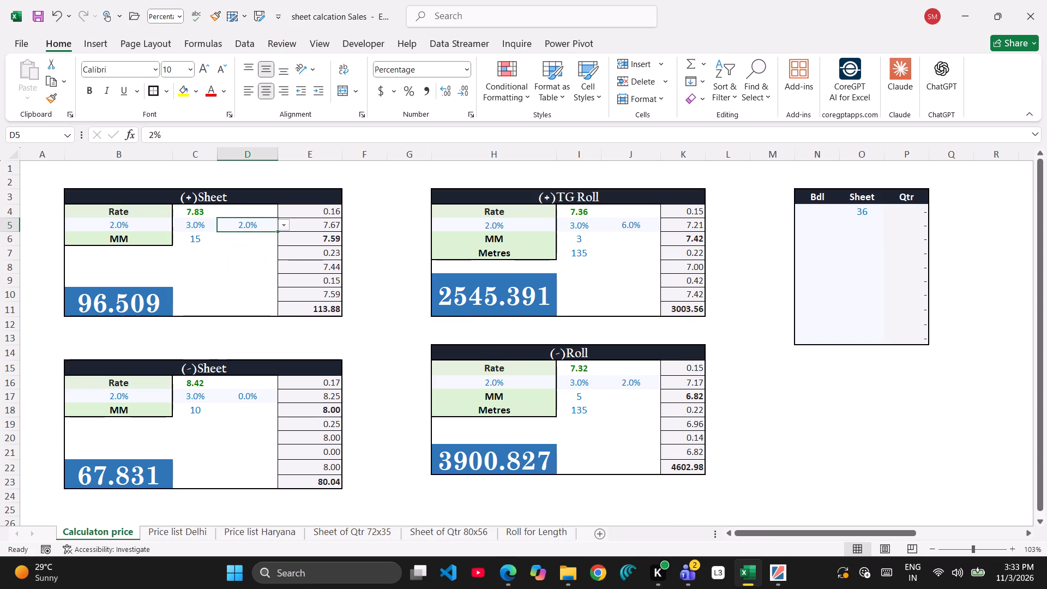
left_click(121, 306)
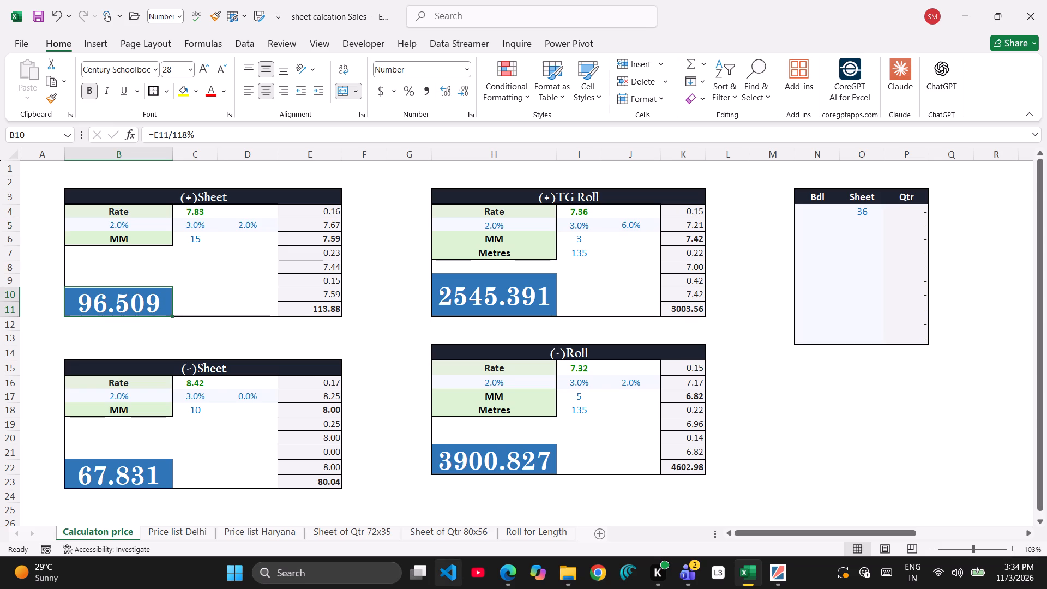
left_click(550, 530)
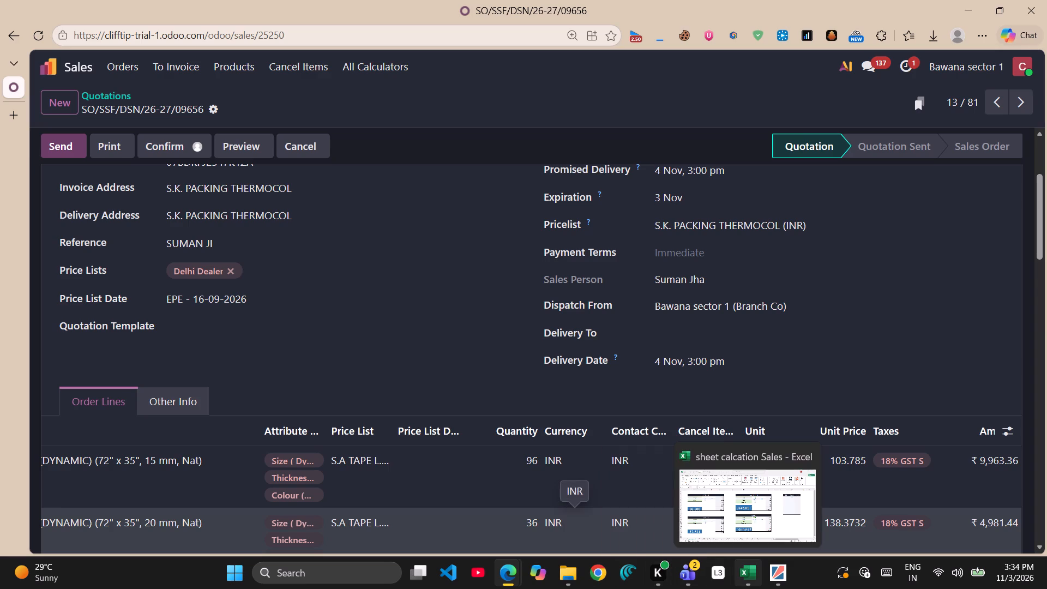
left_click(751, 516)
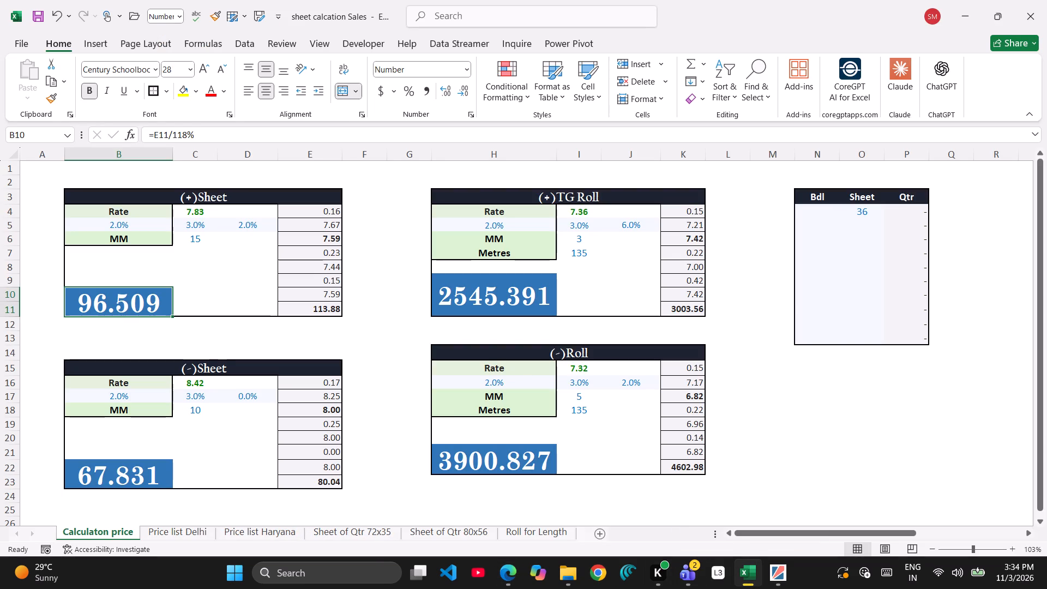
Copy the Delhi price list's 8.42 rate for 15–80 mm SHEETS 72x35 into the (+)Sheet calculator's Rate as a value.
left_click(194, 534)
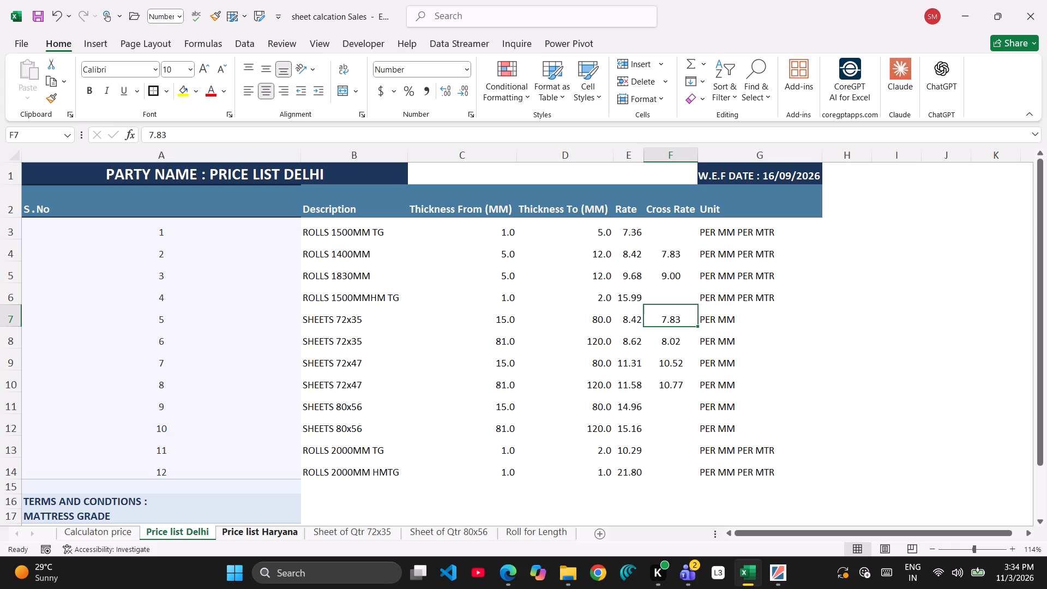
left_click(628, 316)
key("ctrl+c")
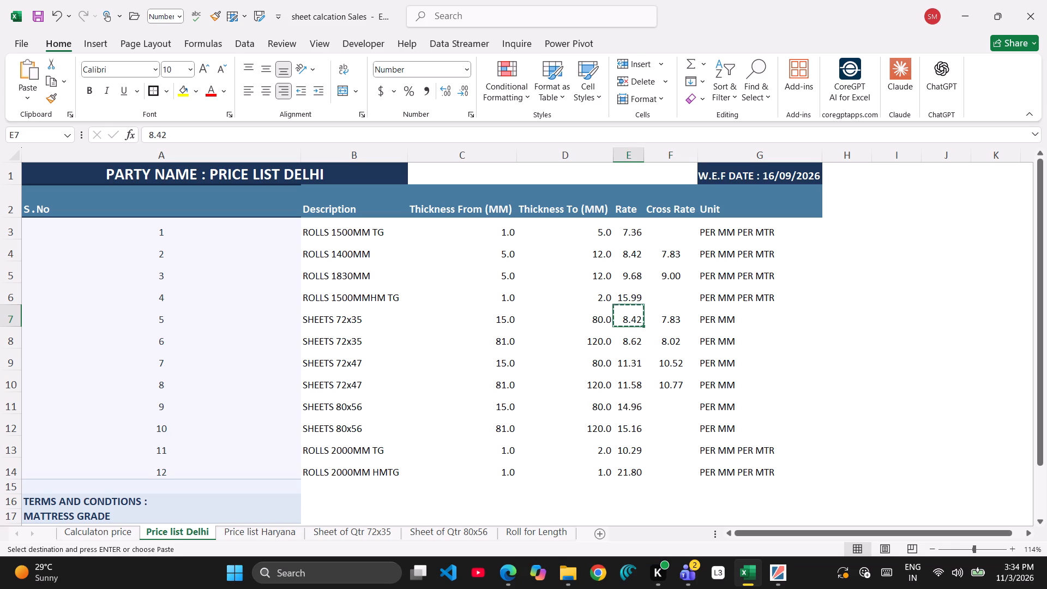
left_click(105, 534)
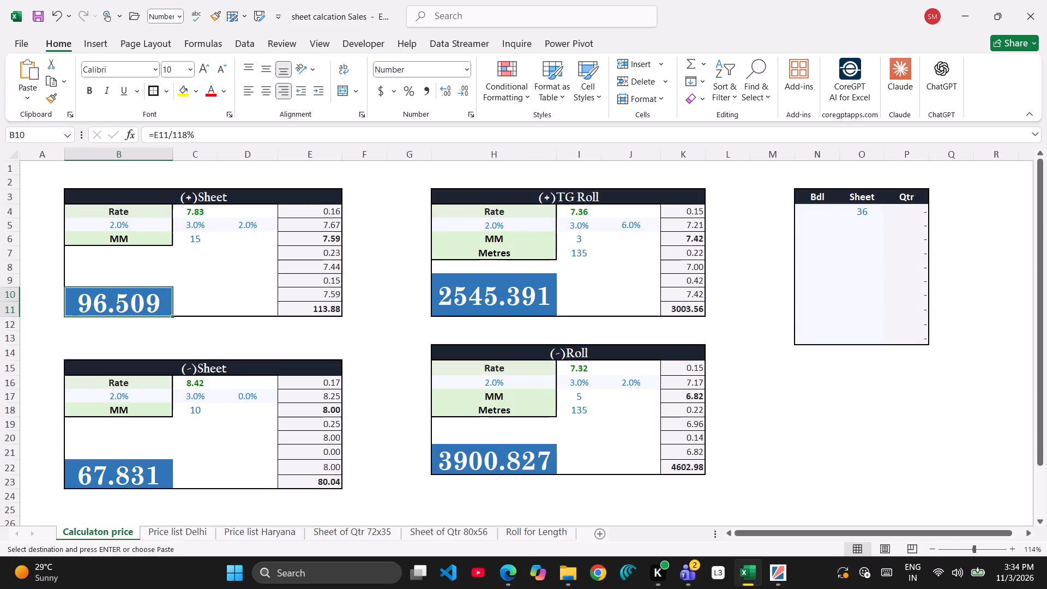
left_click(201, 212)
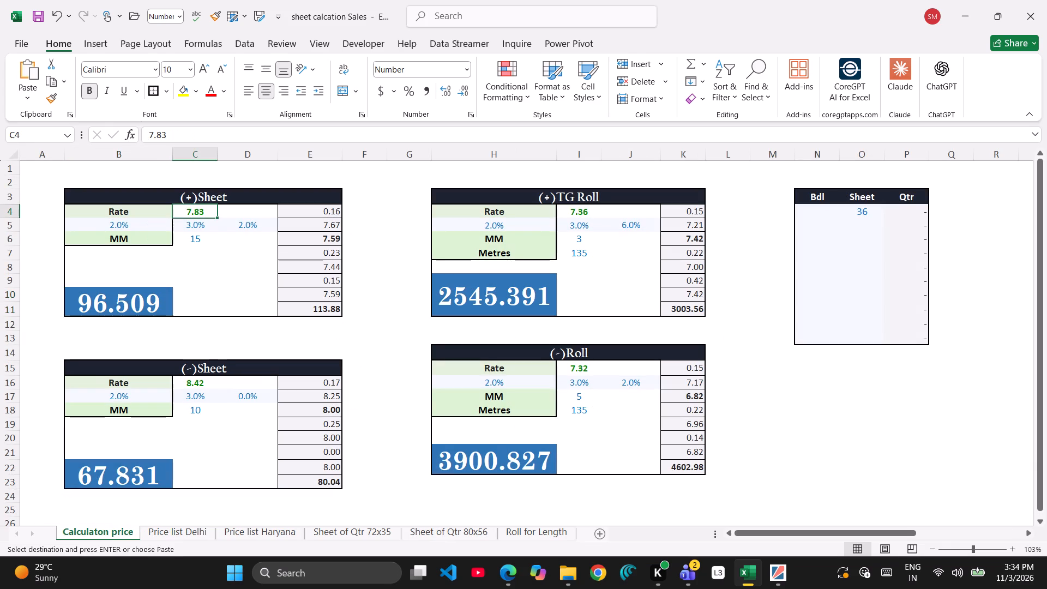
key("ctrl+alt+v")
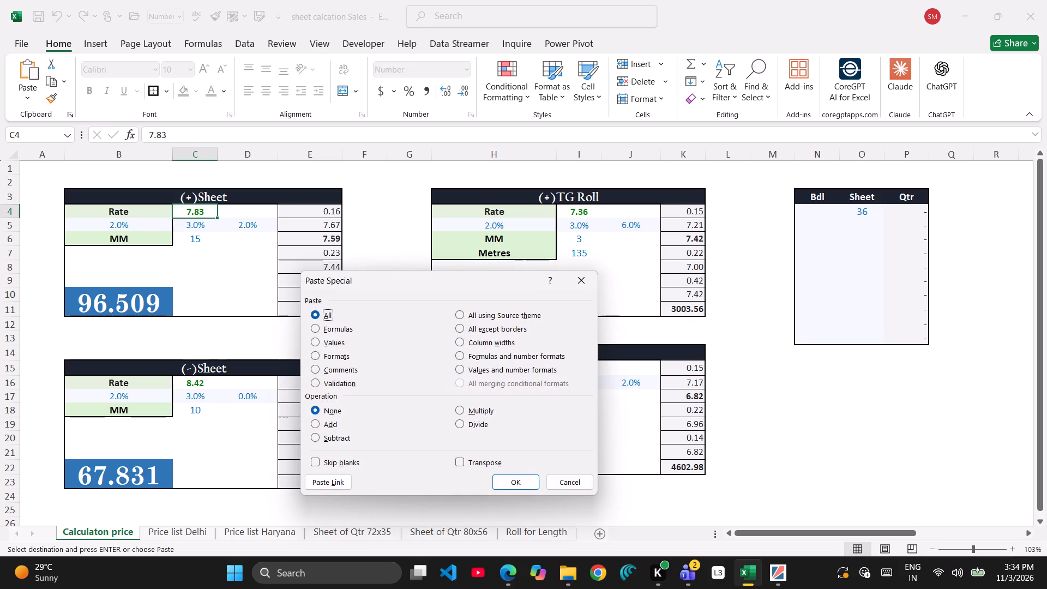
key("Down")
key("Down")
key("Return")
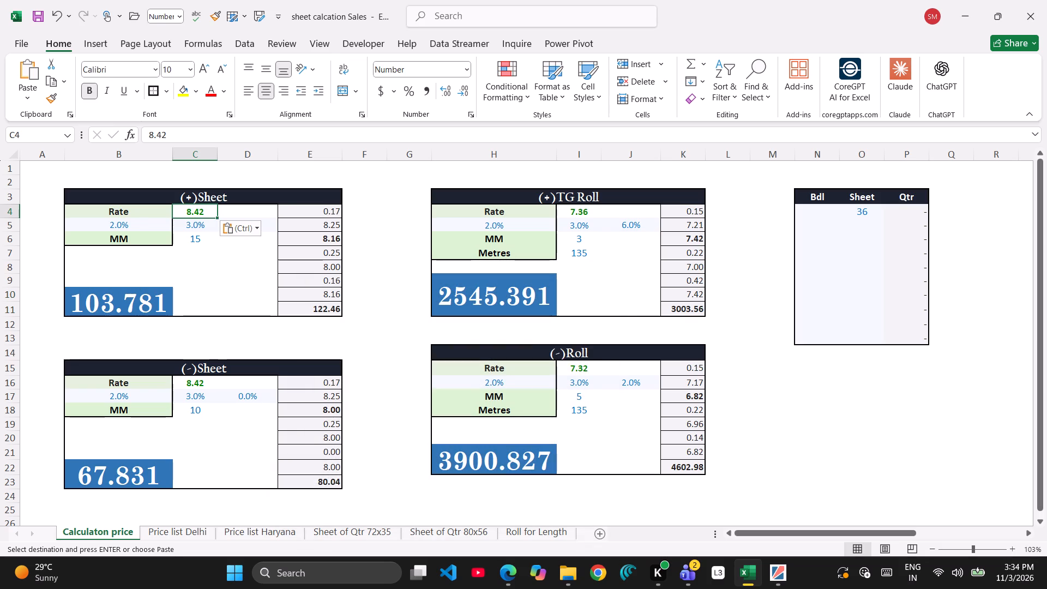
Set the (+)Sheet calculator's MM to 20 and compare the price with the quotation's 20 mm line.
left_click(187, 238)
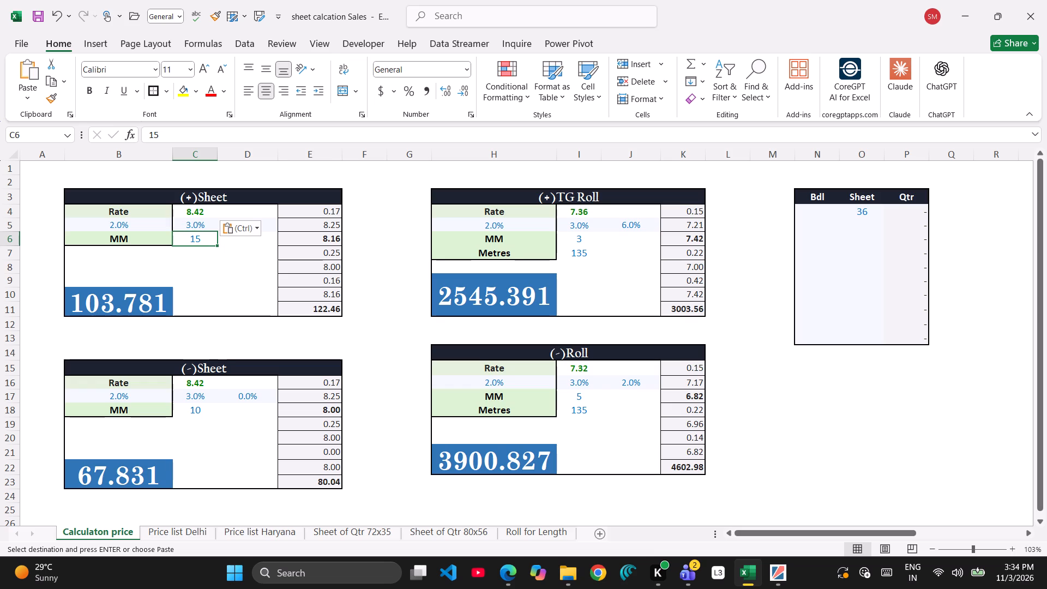
type("20")
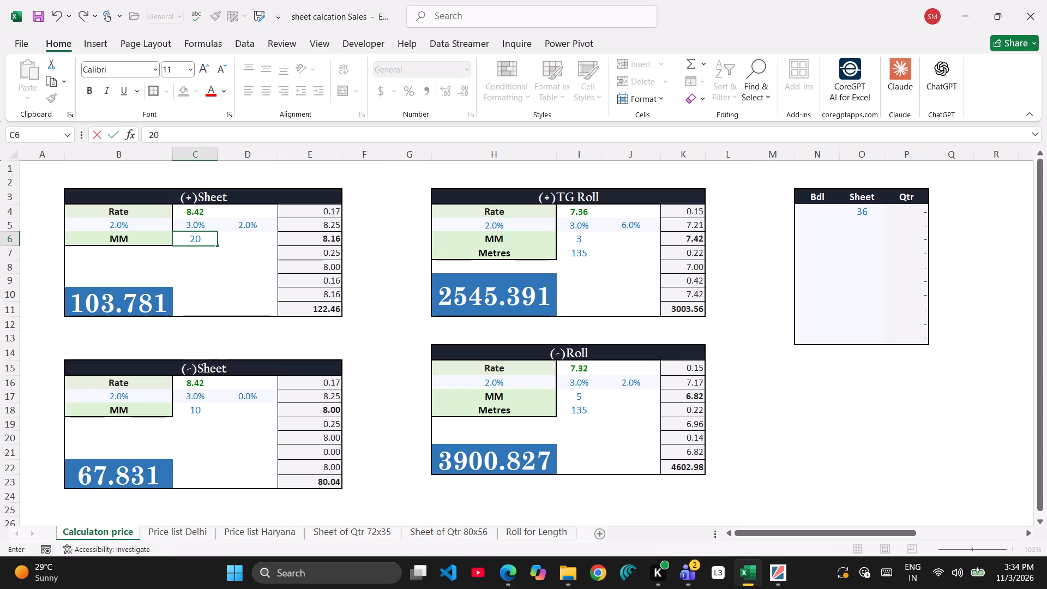
key("Return")
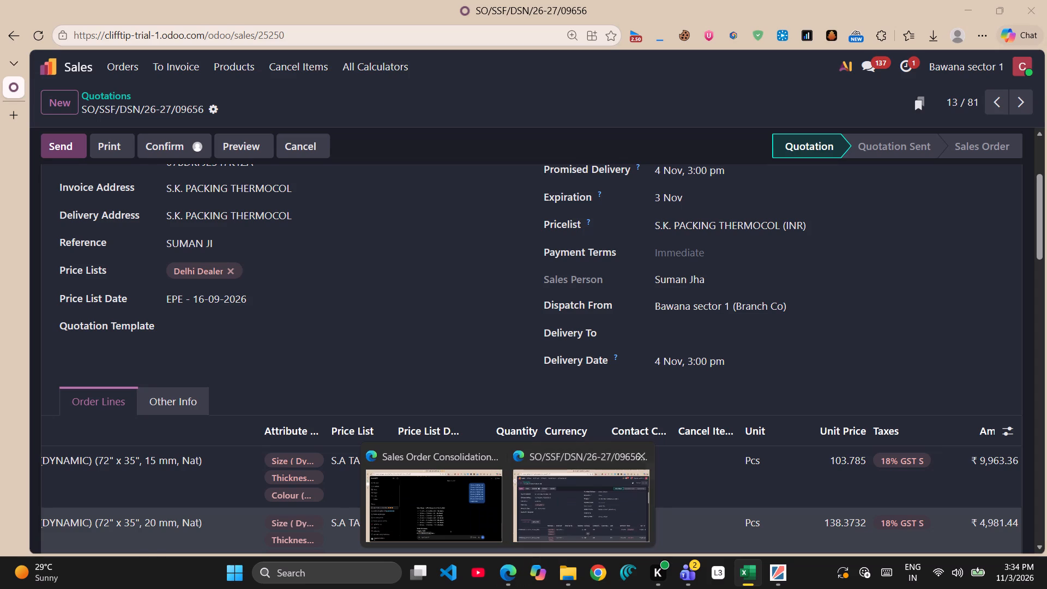
key("Up")
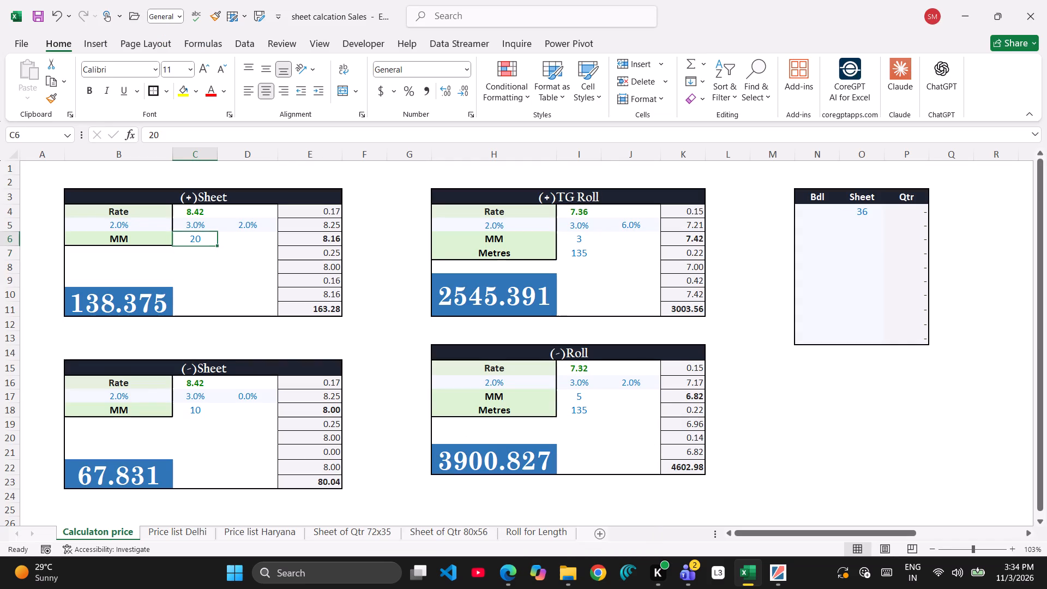
Set the (+)Sheet calculator's MM to 30 and check the 30 mm line's size and unit price in the quotation.
key("3")
key("0")
key("Return")
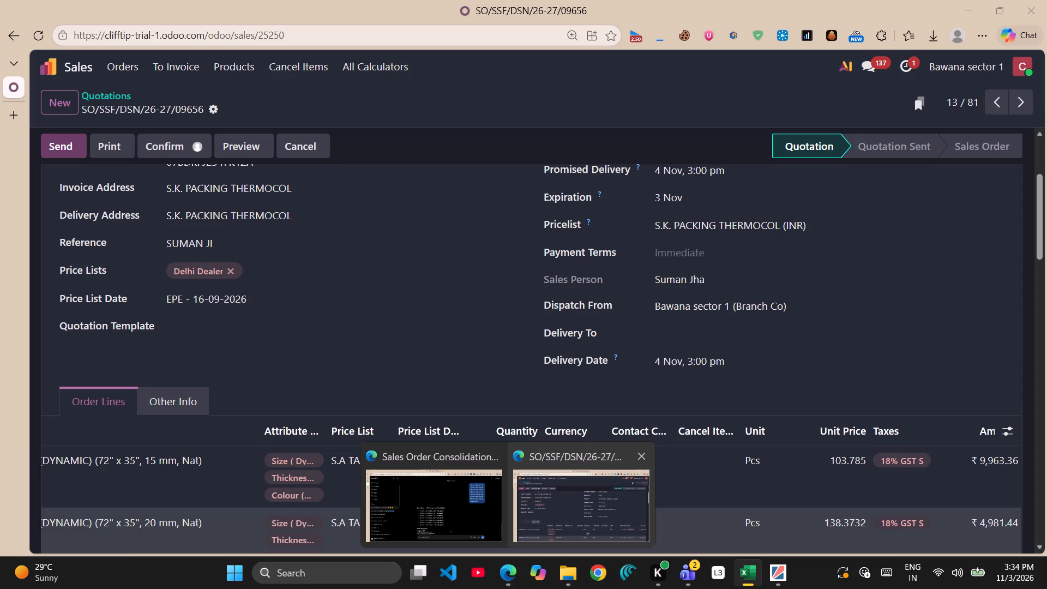
left_click(583, 530)
scroll(583, 530, "down", 1)
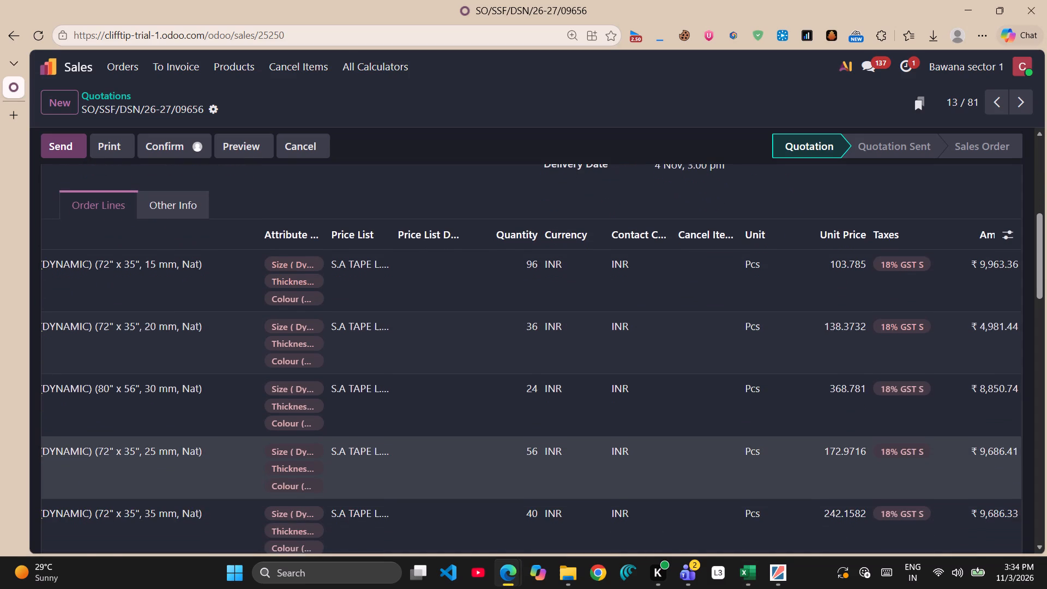
scroll(583, 530, "down", 3)
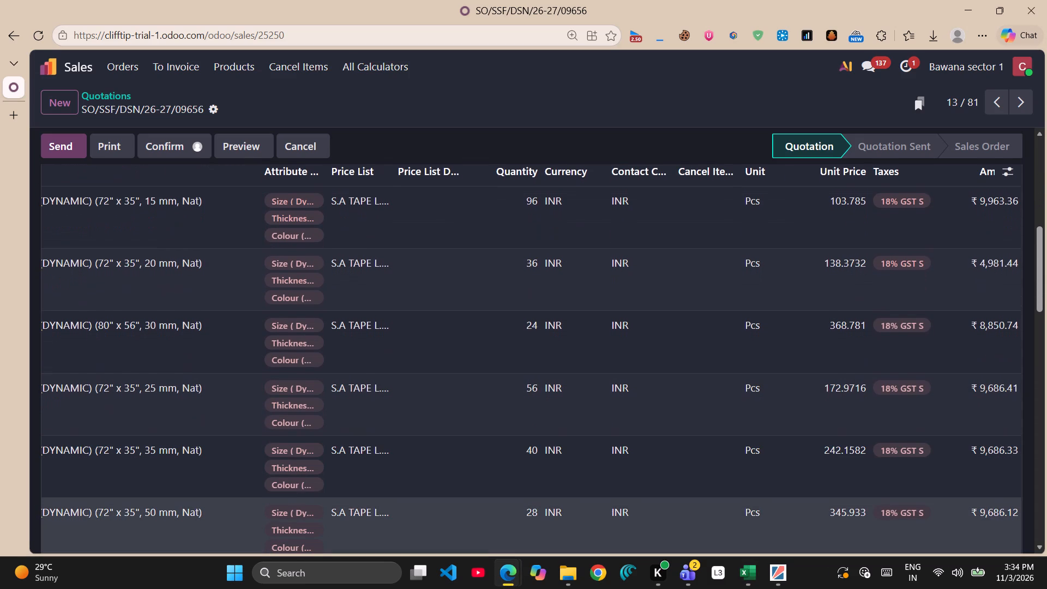
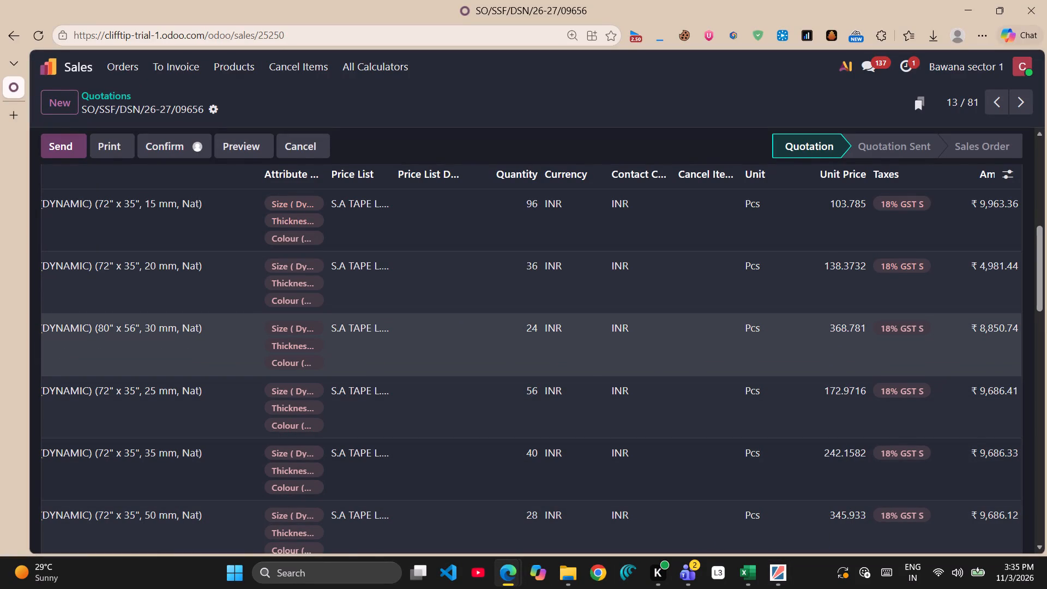
Reconfigure the quotation's 80" x 56", 30 mm EPE SHEET line to size 72" x 35".
left_click(128, 331)
left_click(207, 327)
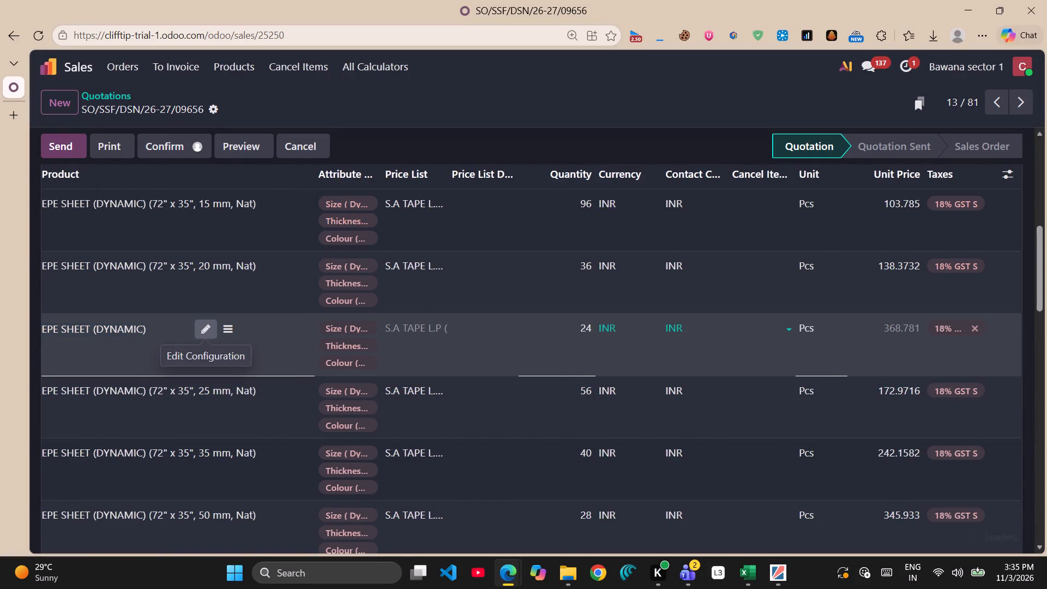
left_click(293, 208)
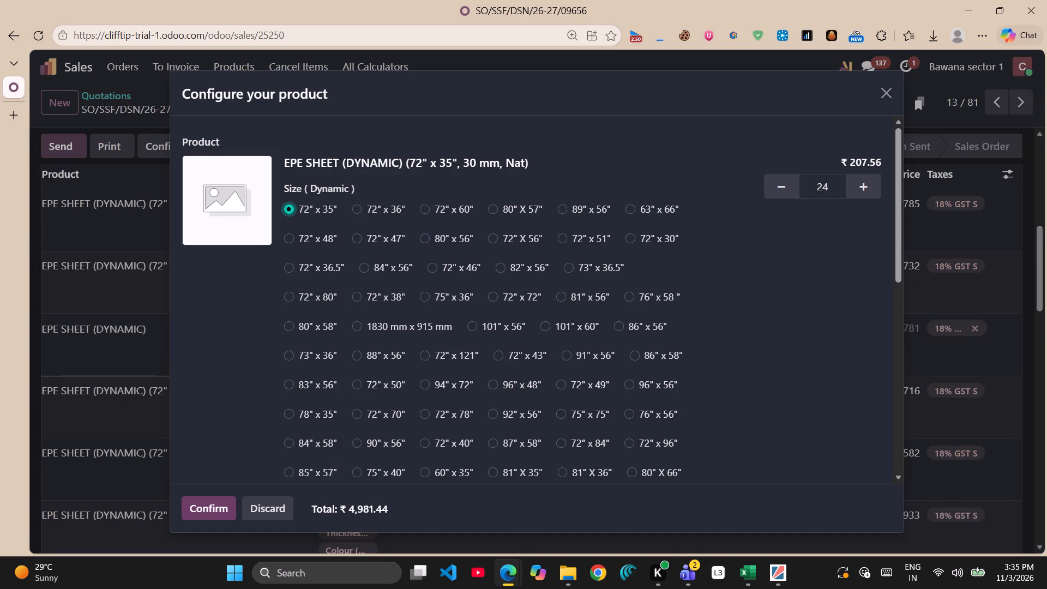
left_click(208, 506)
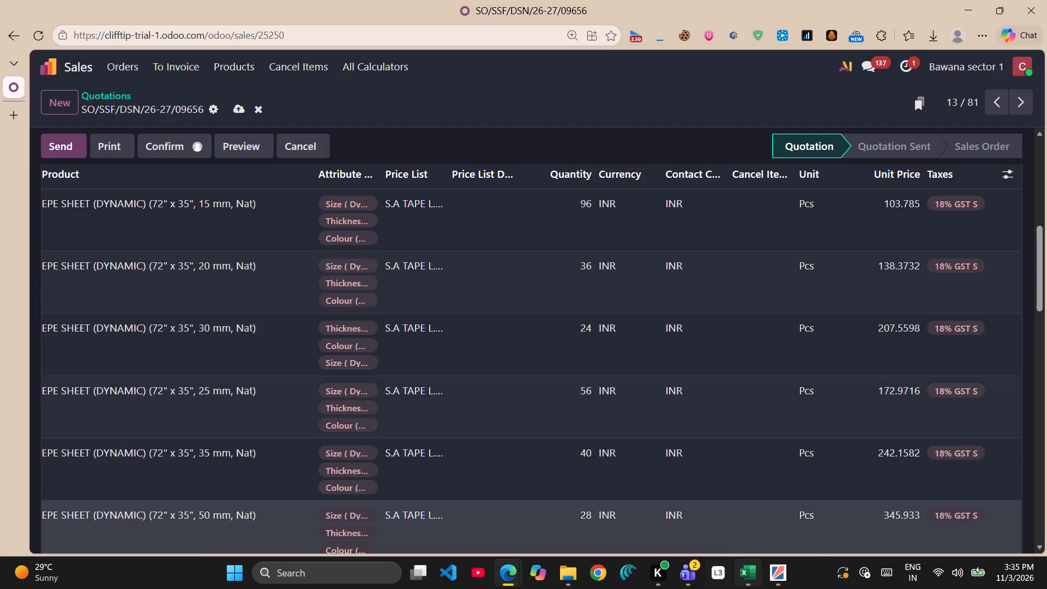
Review the quotation's lines, and set the Excel (+)Sheet calculator's MM to 25 to compare its price with the 25 mm line.
scroll(466, 461, "right", 2)
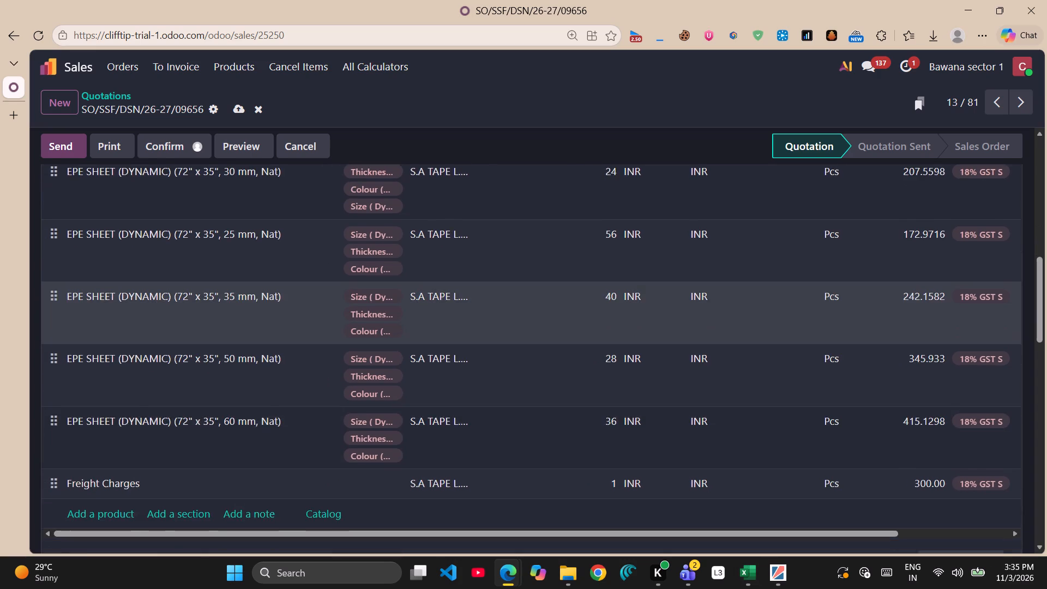
scroll(466, 461, "up", 1)
scroll(466, 461, "down", 1)
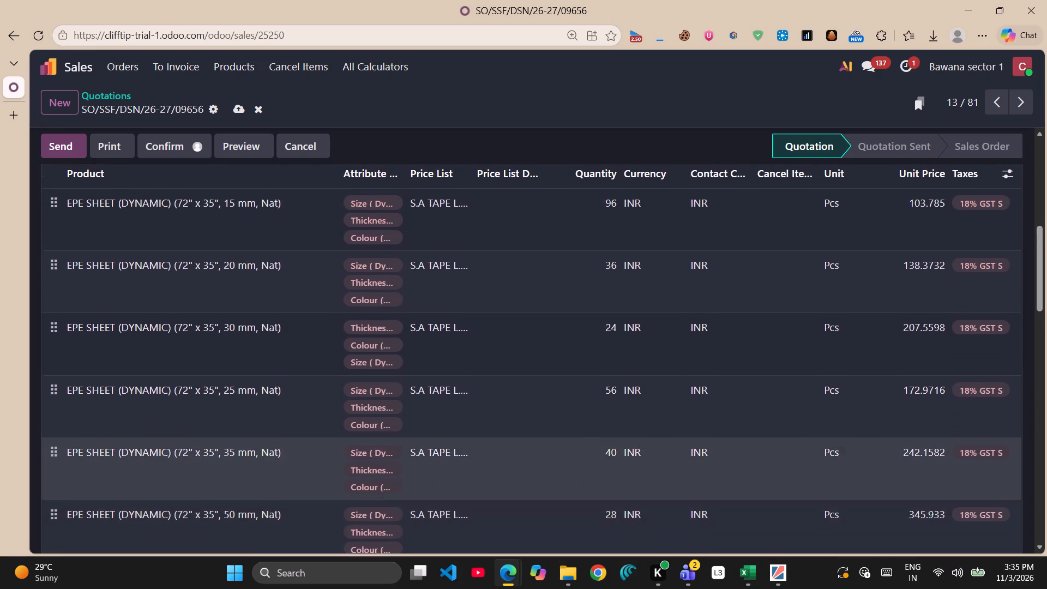
scroll(466, 461, "down", 1)
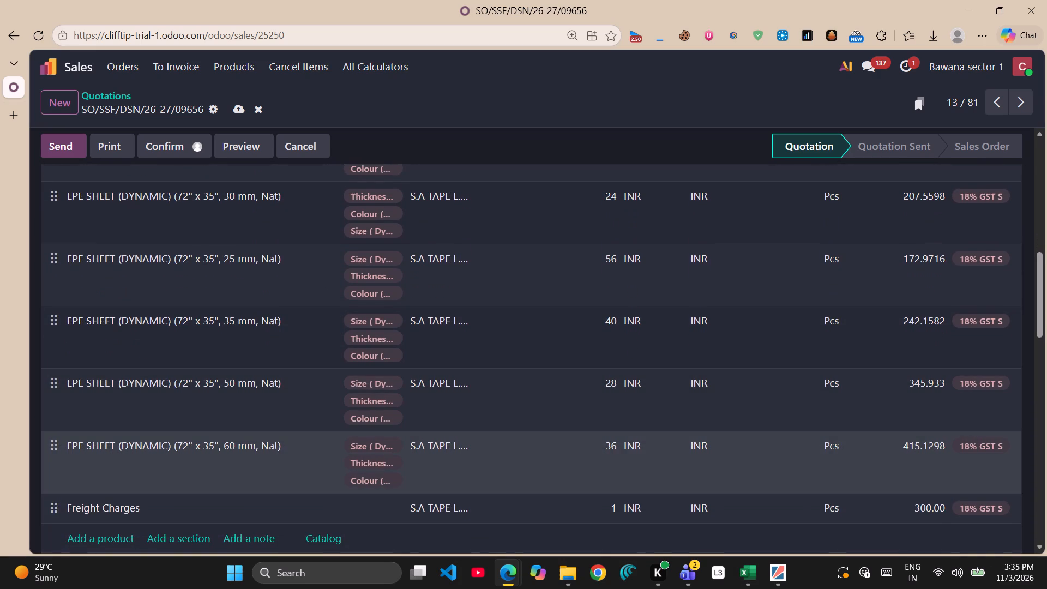
scroll(466, 461, "up", 1)
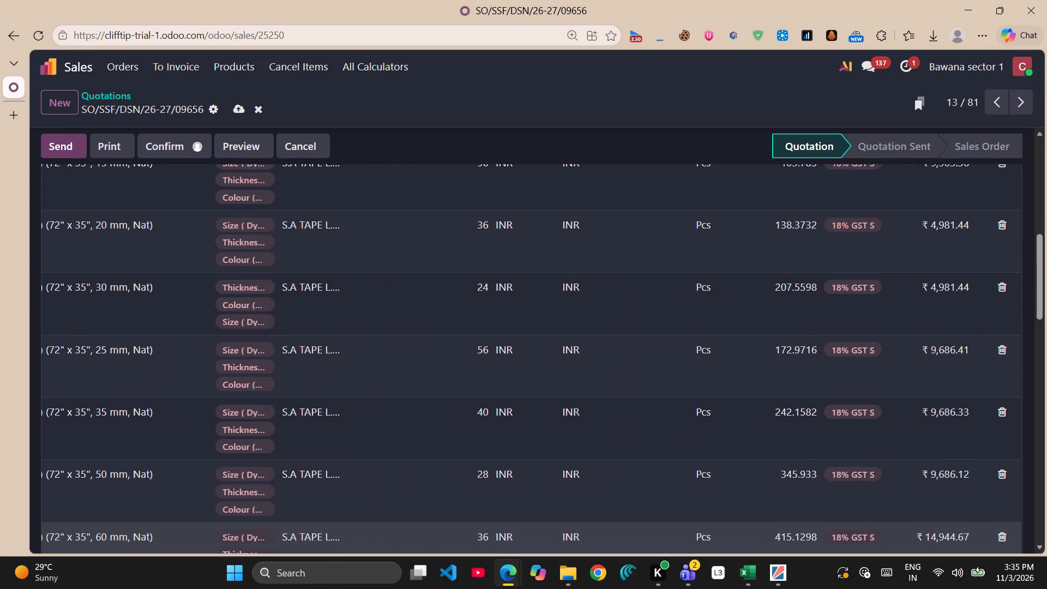
scroll(466, 461, "up", 1)
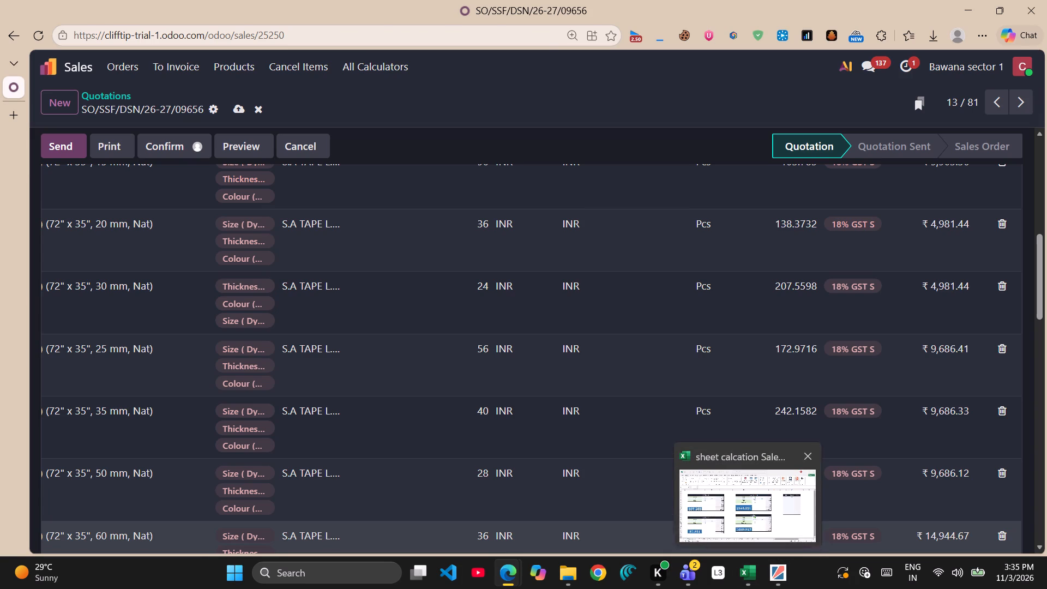
left_click(742, 519)
key("Up")
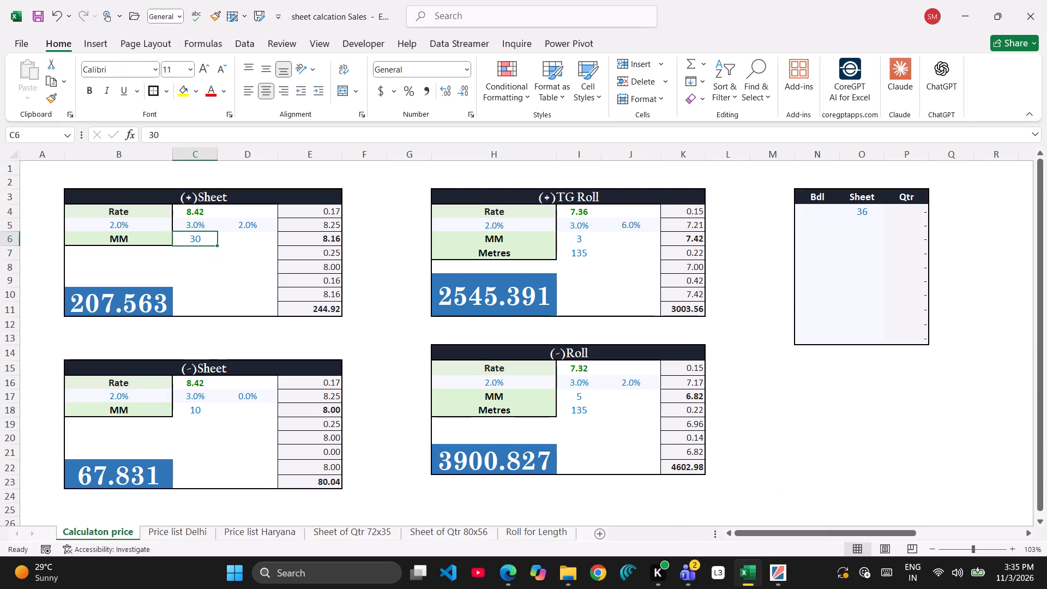
type("25")
key("Return")
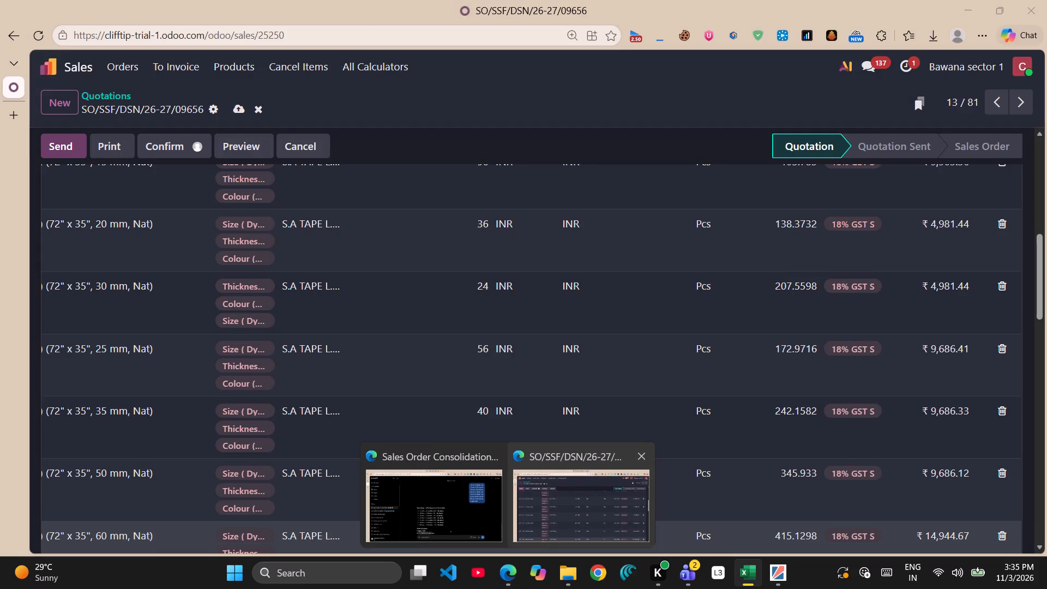
Set the (+)Sheet calculator's MM to 35 and compare the price with the quotation's 35 mm line.
key("Up")
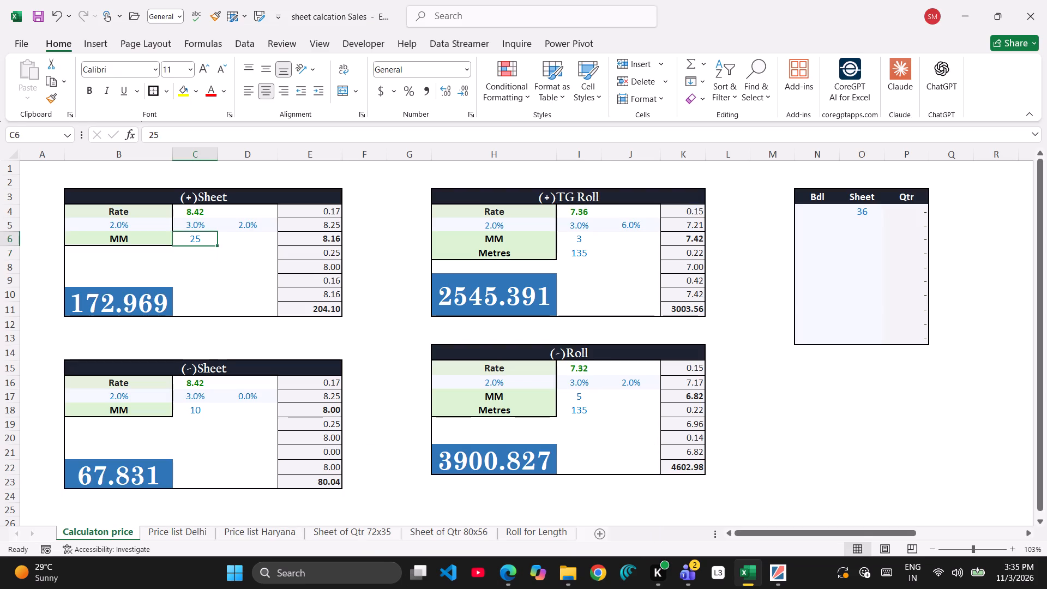
type("35")
key("Return")
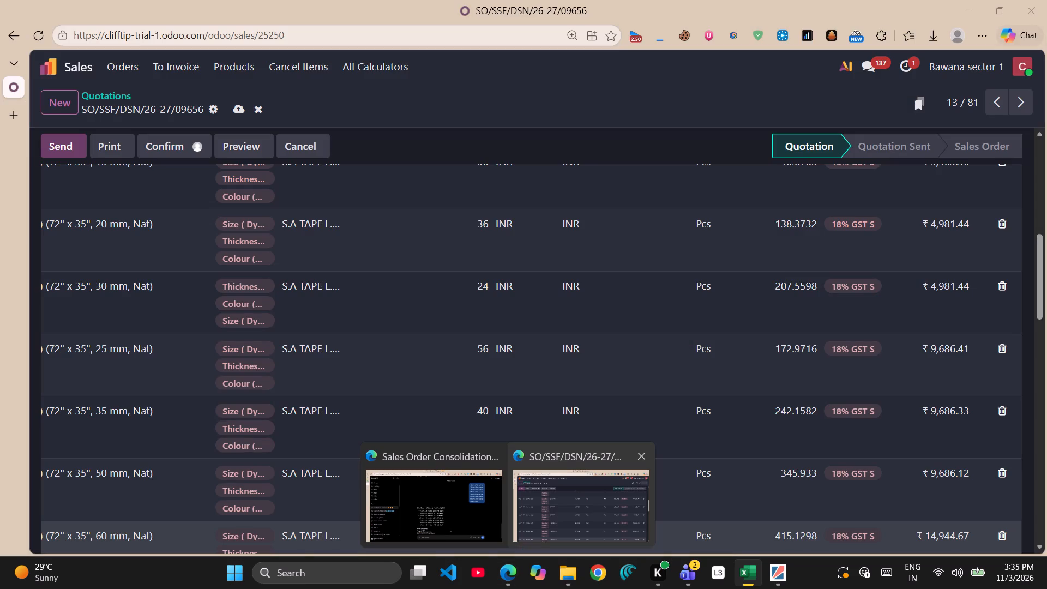
Set the (+)Sheet calculator's MM to 50 and compare the price with the quotation's 50 mm line.
key("Up")
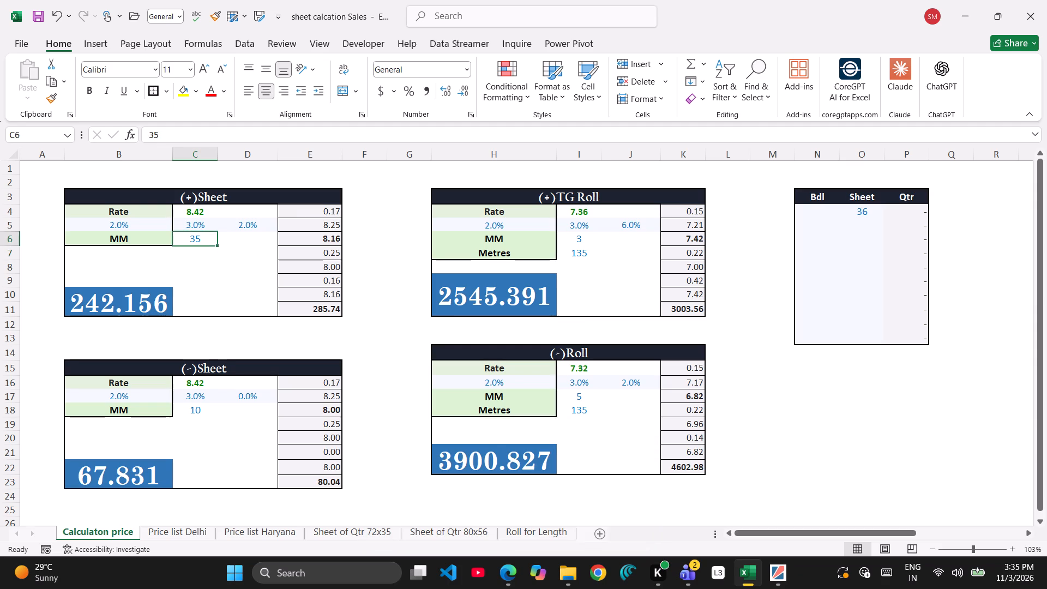
type("50")
key("Return")
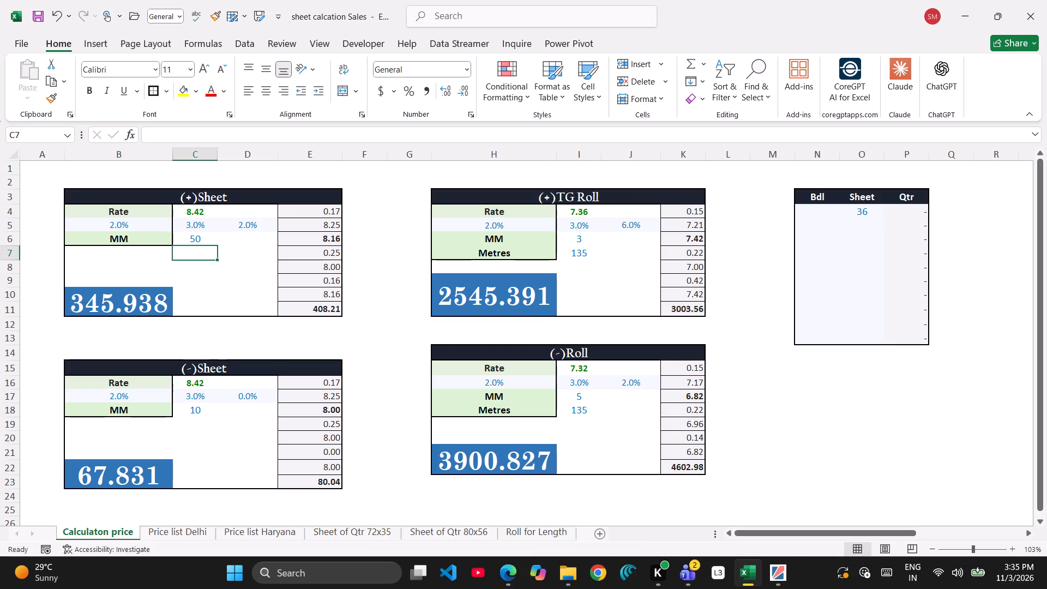
Set the (+)Sheet calculator's MM to 60 and compare the price with the 60 mm line in the Odoo quotation.
key("Up")
type("60")
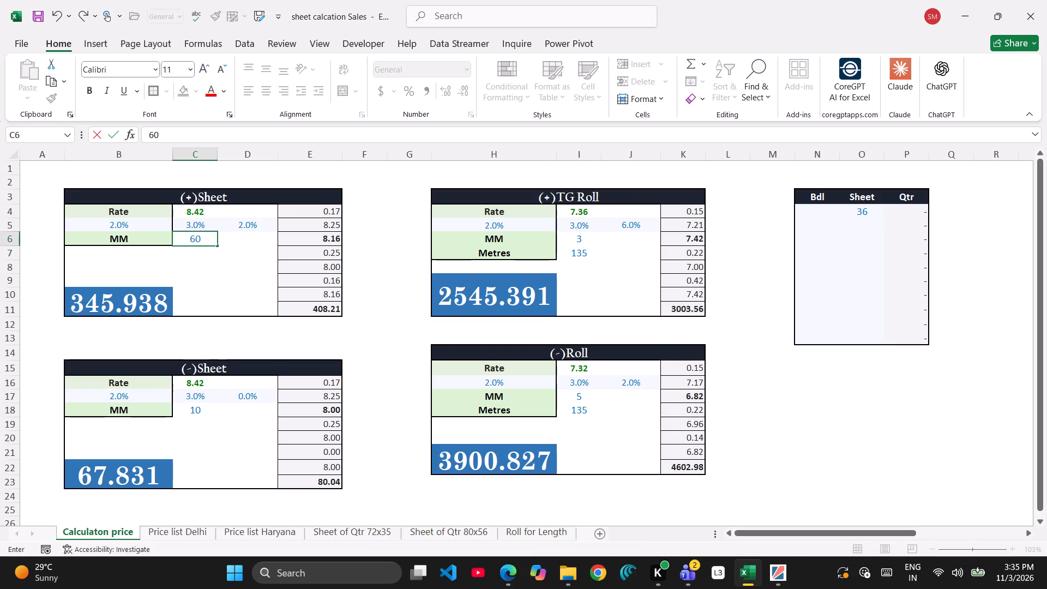
key("Return")
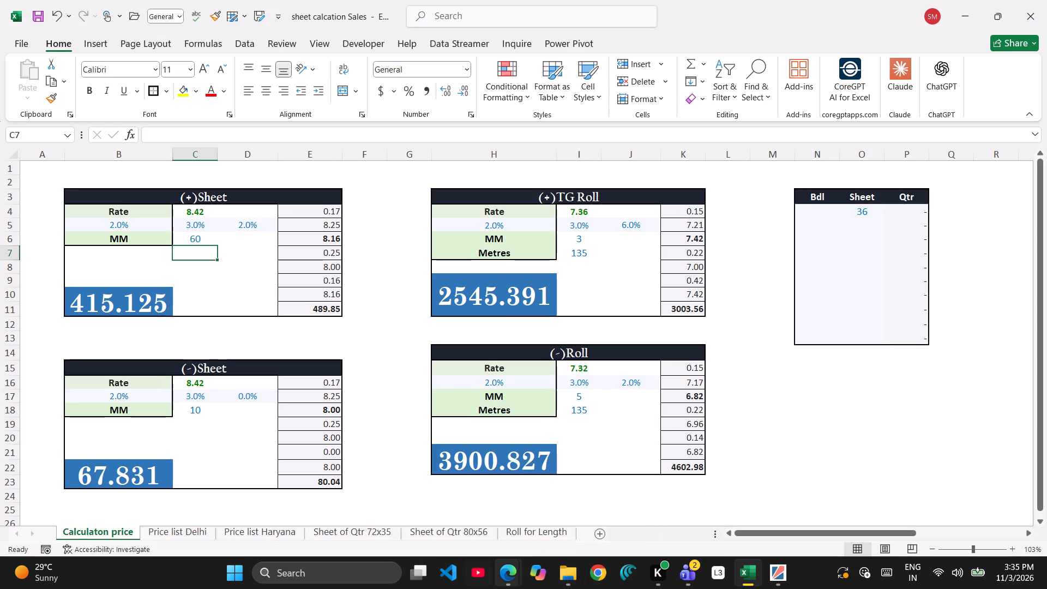
left_click(573, 527)
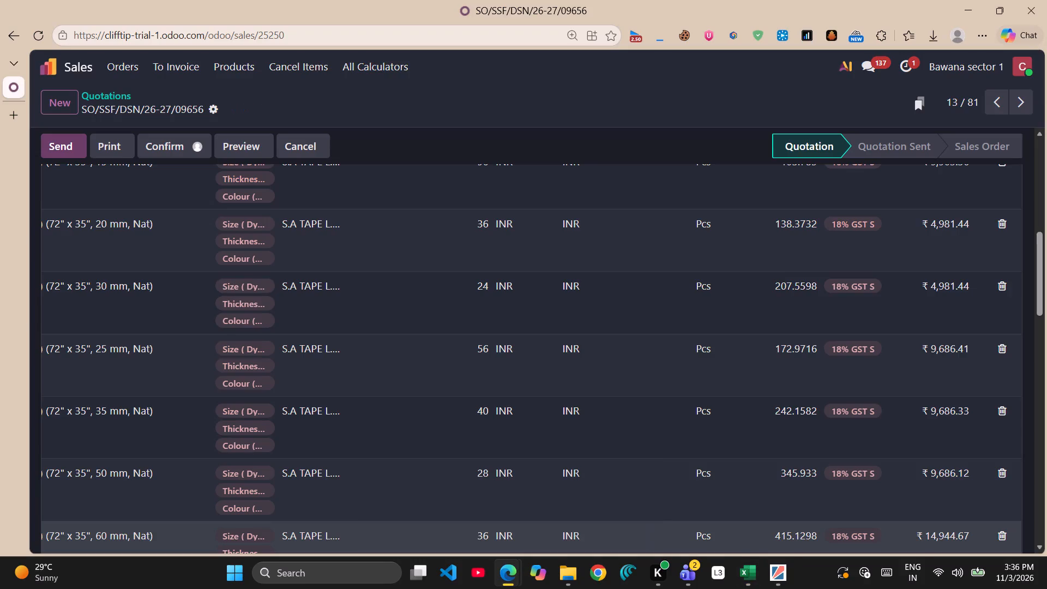
Leave the quotation for the Odoo home screen and return to the (+)Sheet calculator's MM cell in Excel.
scroll(384, 141, "up", 5)
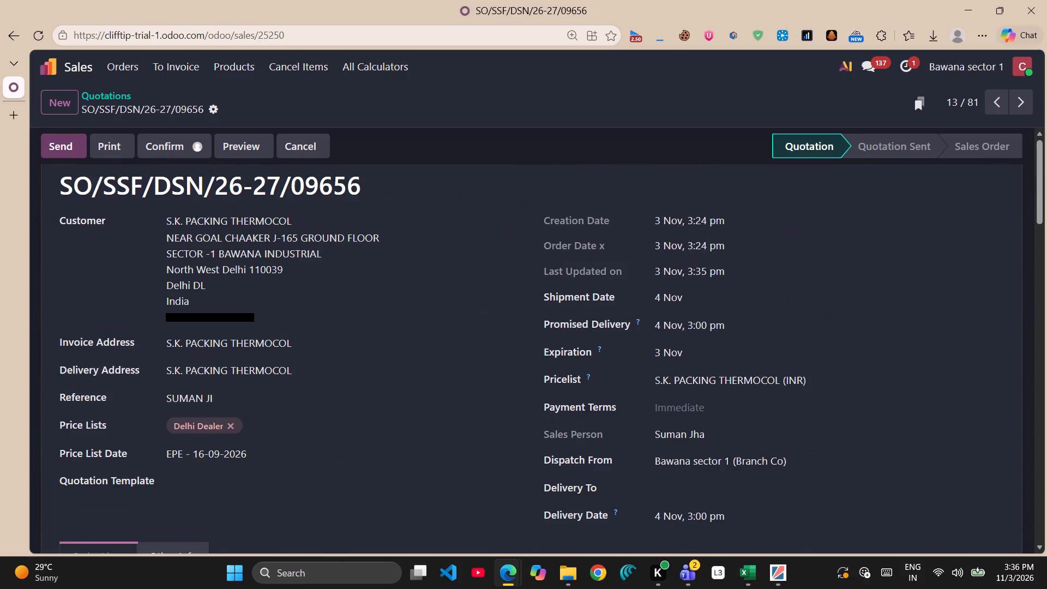
left_click(68, 69)
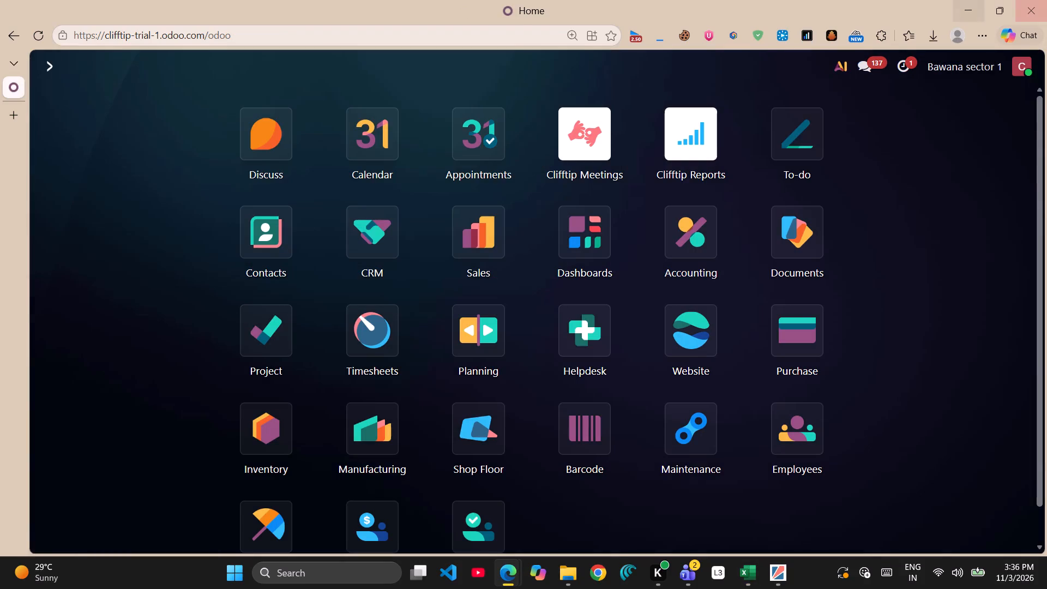
left_click(977, 8)
key("Up")
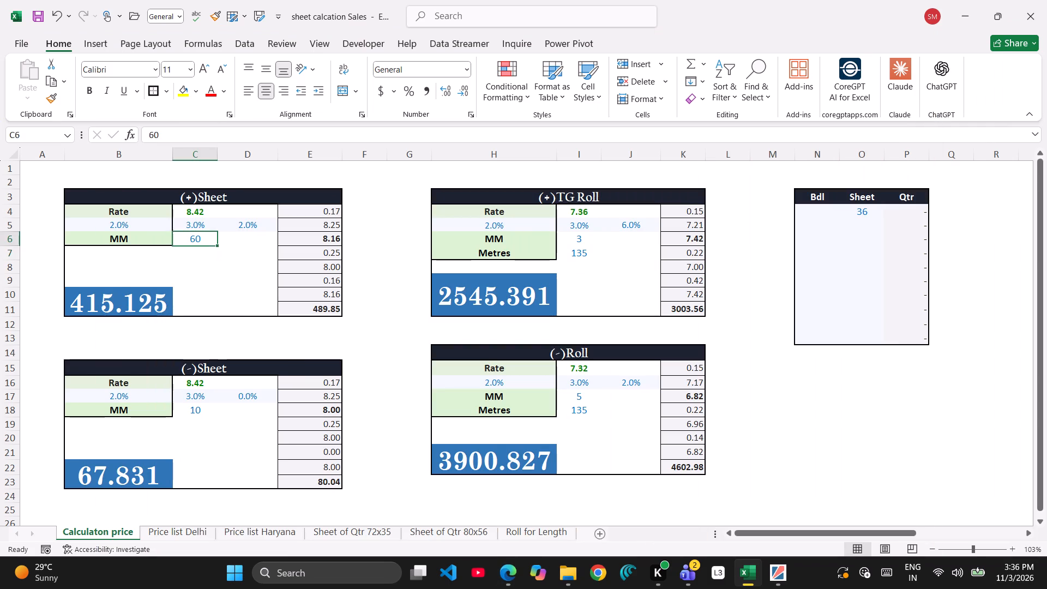
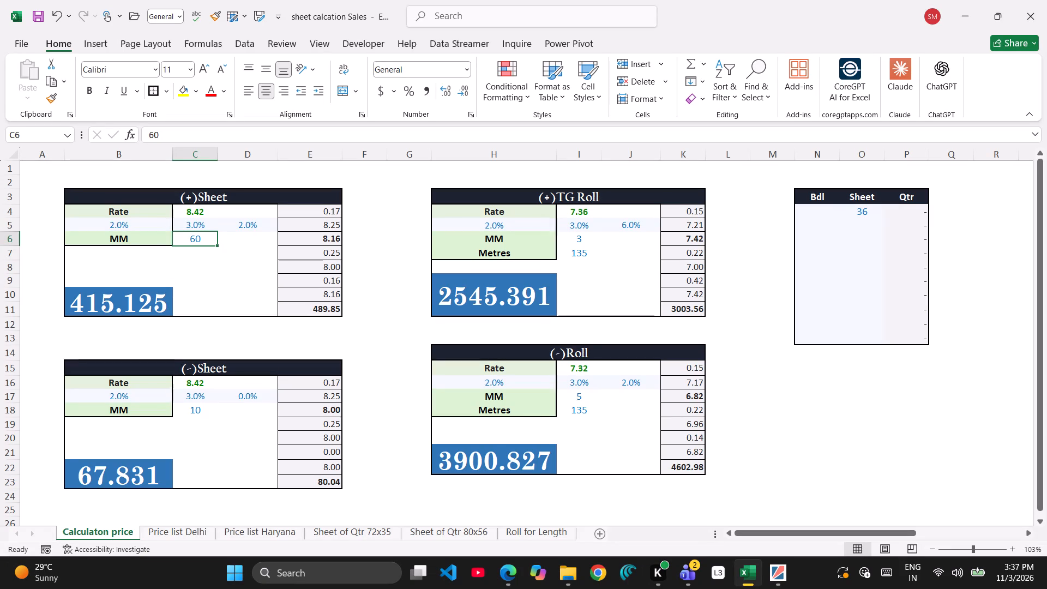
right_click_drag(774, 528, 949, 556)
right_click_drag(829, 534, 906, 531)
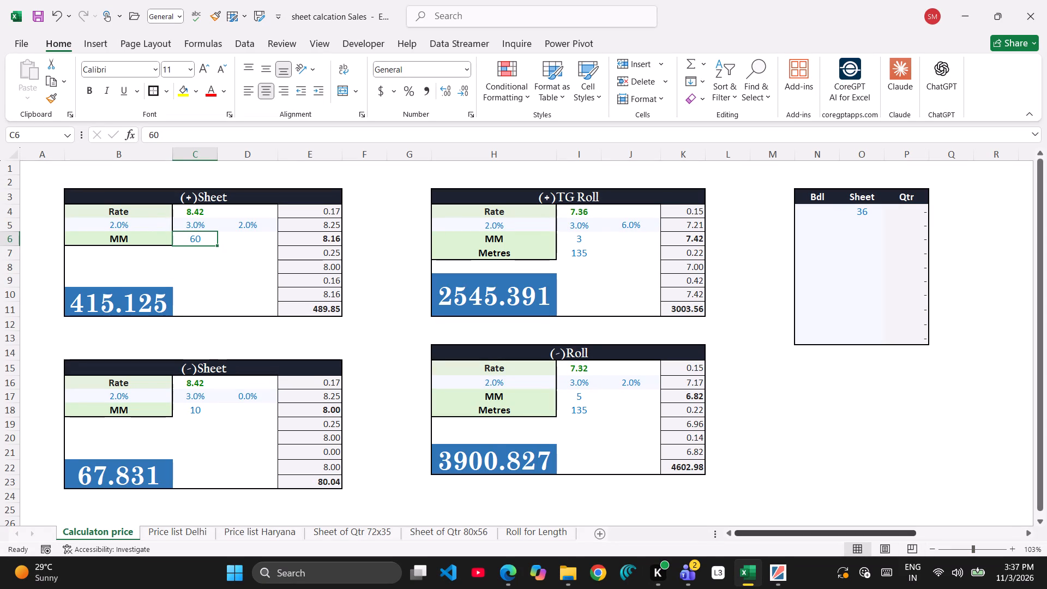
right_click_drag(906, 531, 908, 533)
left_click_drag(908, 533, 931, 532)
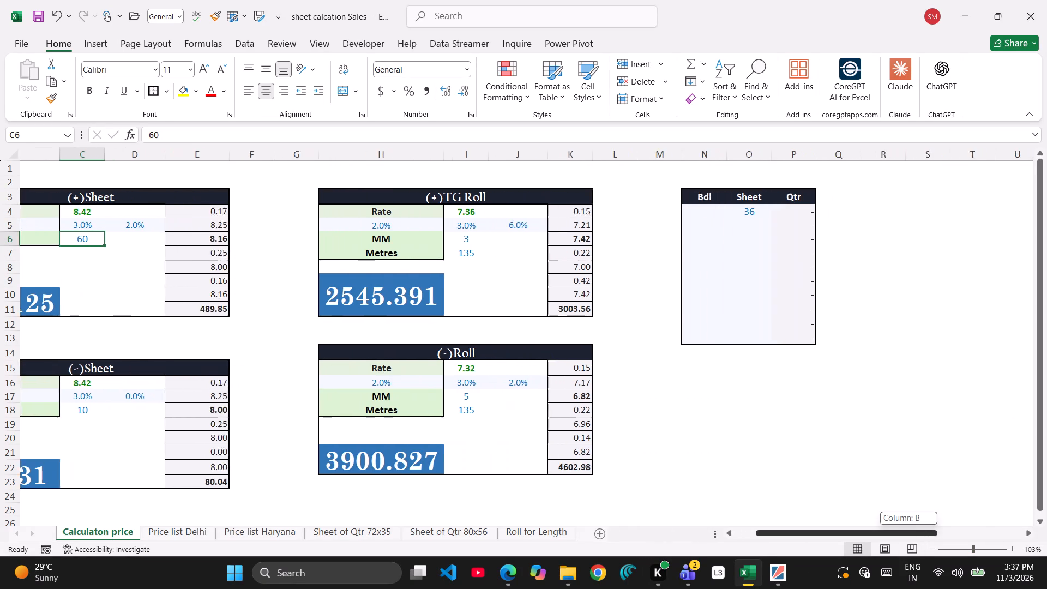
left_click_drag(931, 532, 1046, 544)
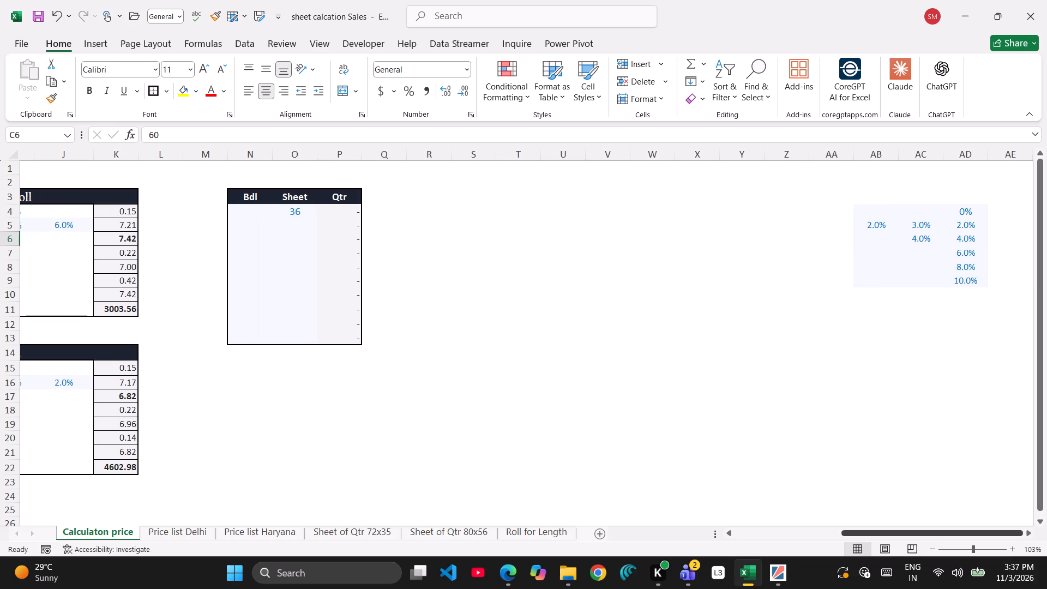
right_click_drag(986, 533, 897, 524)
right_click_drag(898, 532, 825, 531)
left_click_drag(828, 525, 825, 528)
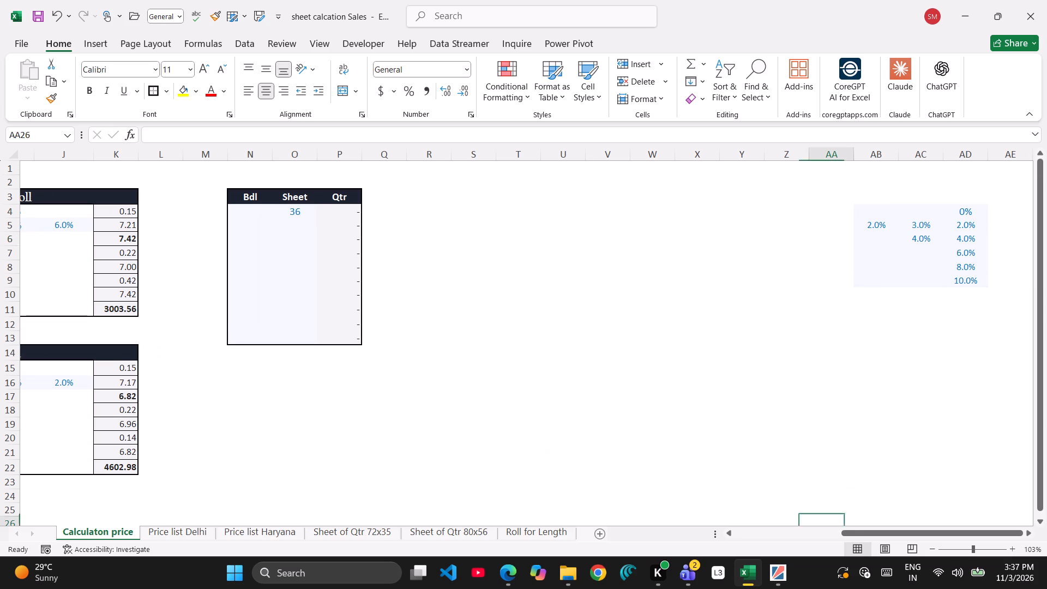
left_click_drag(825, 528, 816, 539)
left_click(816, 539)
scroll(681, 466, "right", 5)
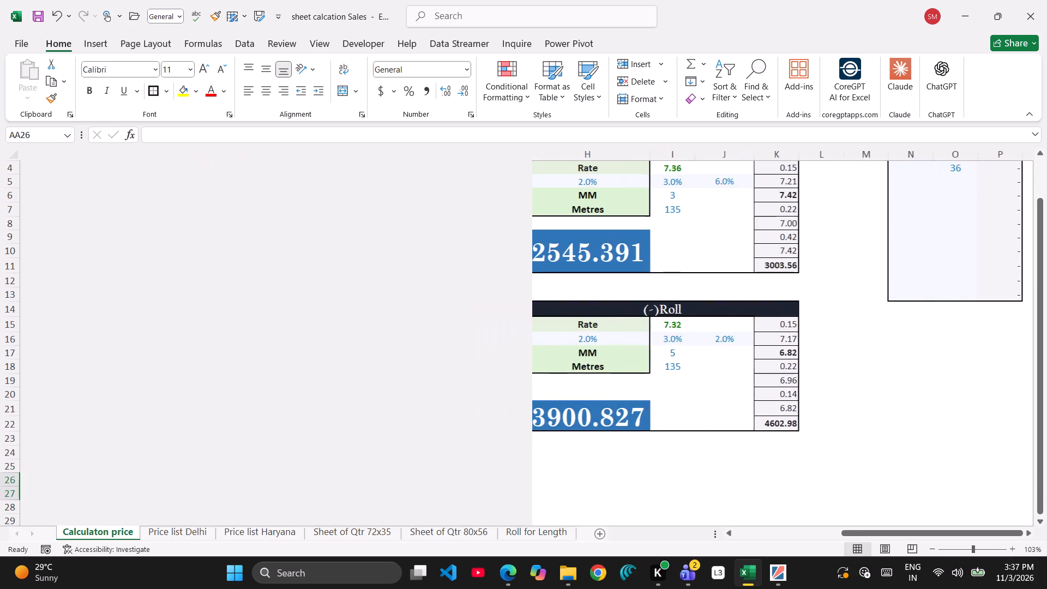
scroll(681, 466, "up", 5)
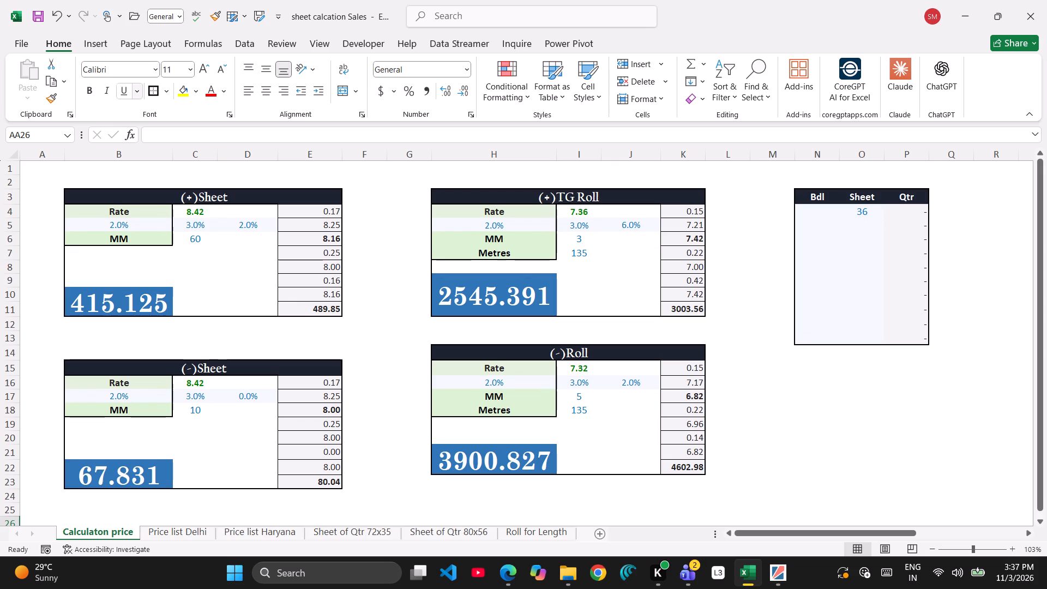
Open the Price list Delhi worksheet.
left_click(404, 527)
left_click(317, 540)
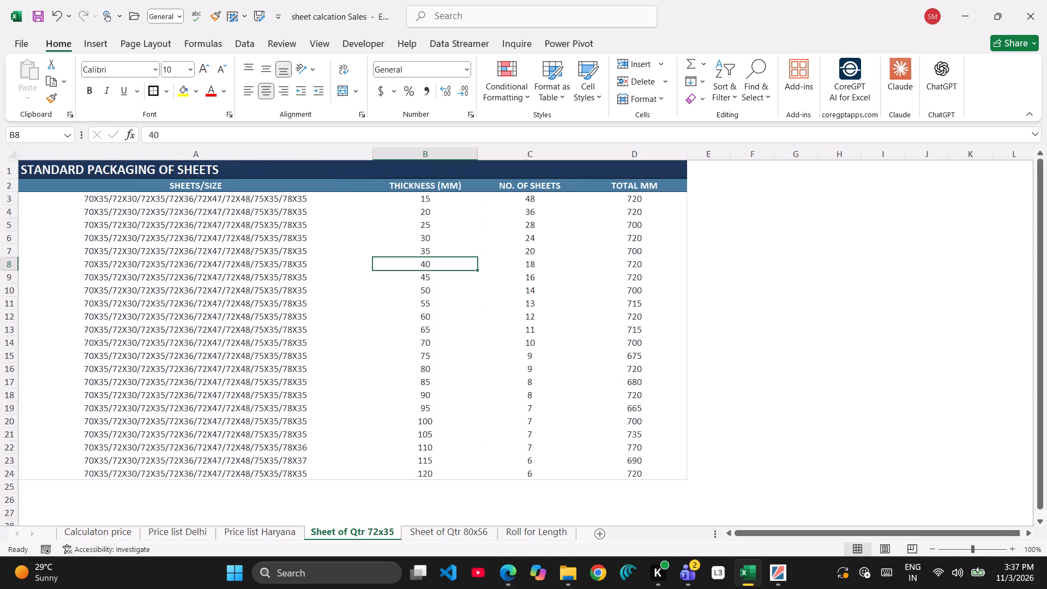
left_click(272, 533)
left_click(194, 532)
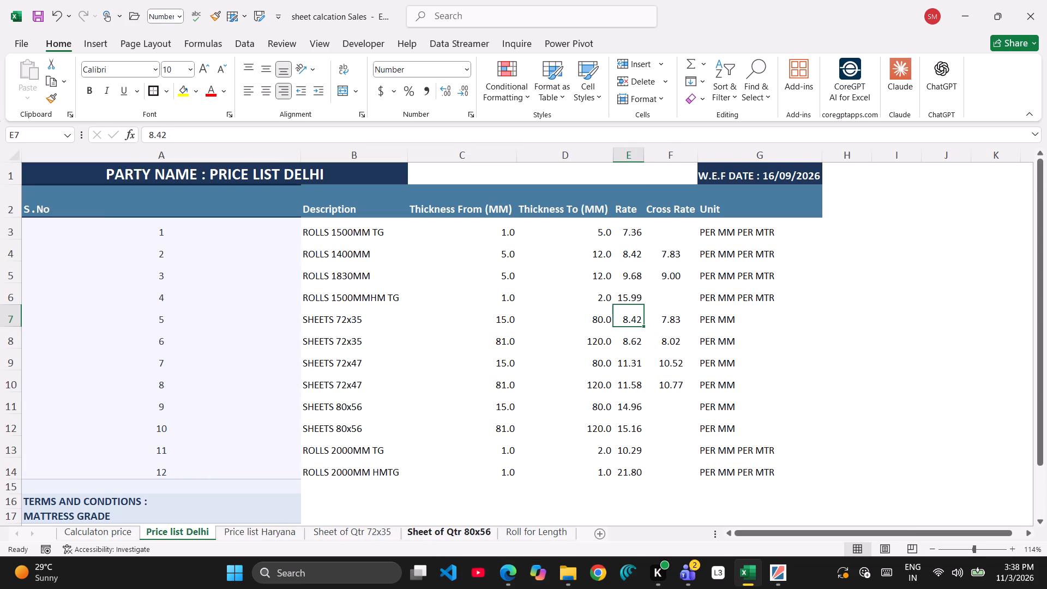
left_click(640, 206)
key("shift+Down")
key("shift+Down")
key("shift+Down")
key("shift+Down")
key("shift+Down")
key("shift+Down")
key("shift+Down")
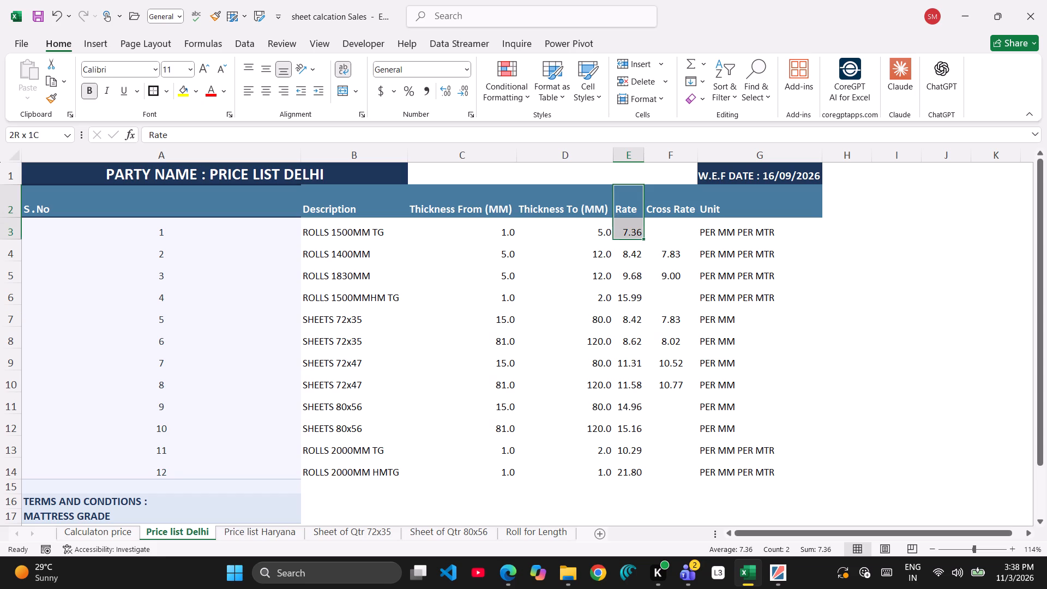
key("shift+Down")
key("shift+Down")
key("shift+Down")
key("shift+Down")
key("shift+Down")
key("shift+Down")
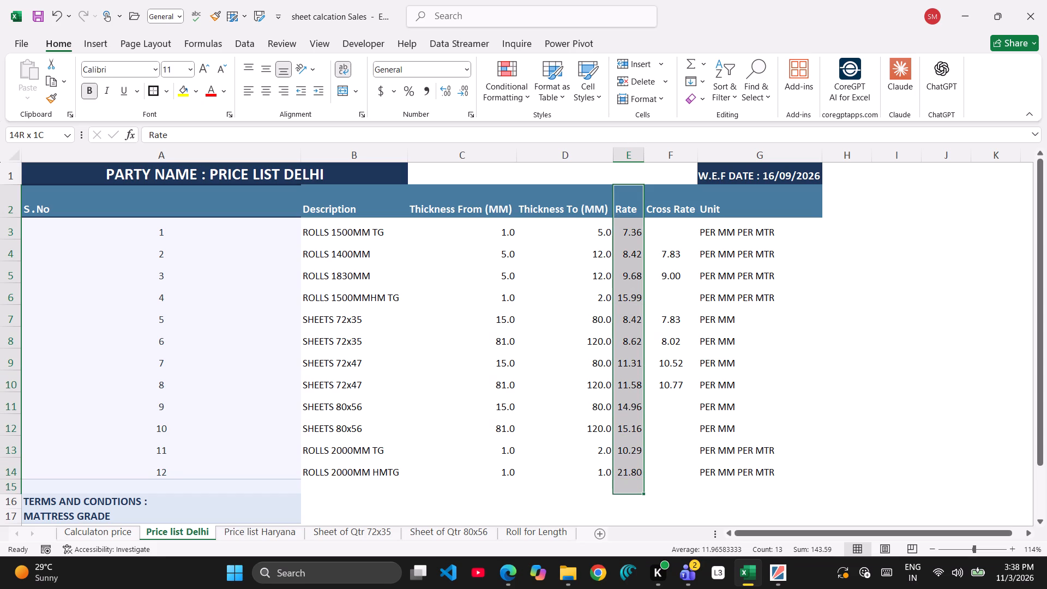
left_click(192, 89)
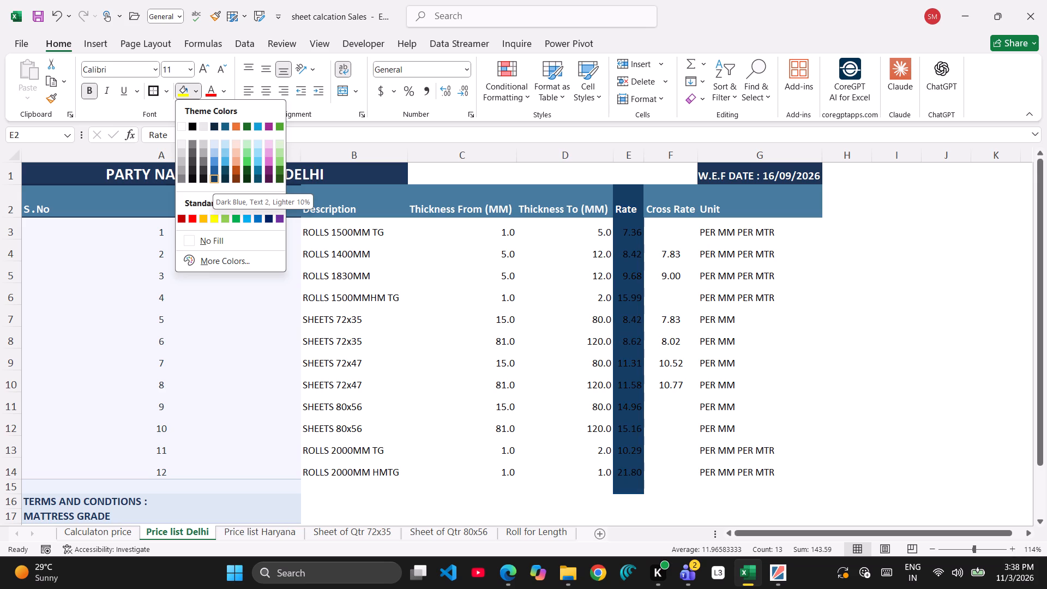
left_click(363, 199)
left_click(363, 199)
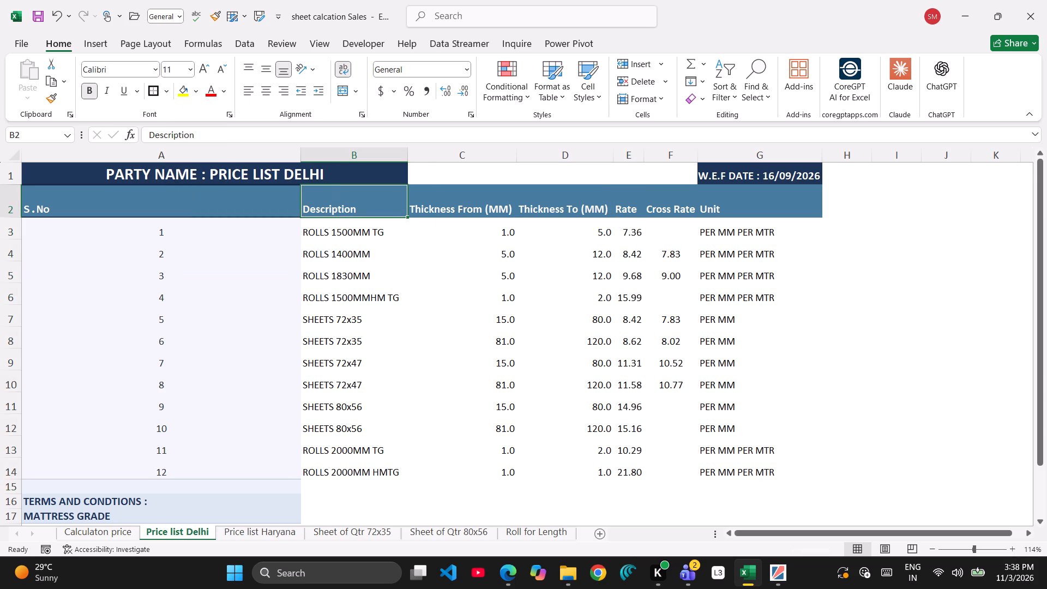
Copy the S.No header cell's formatting onto the Rate column, from its header down to row 15, with Format Painter.
left_click(178, 199)
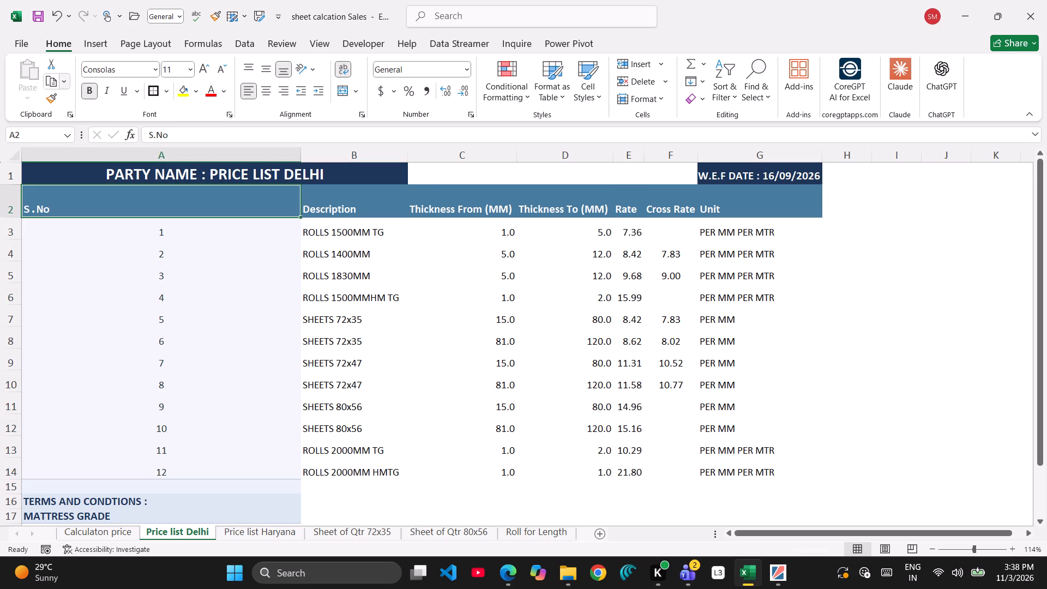
left_click(51, 103)
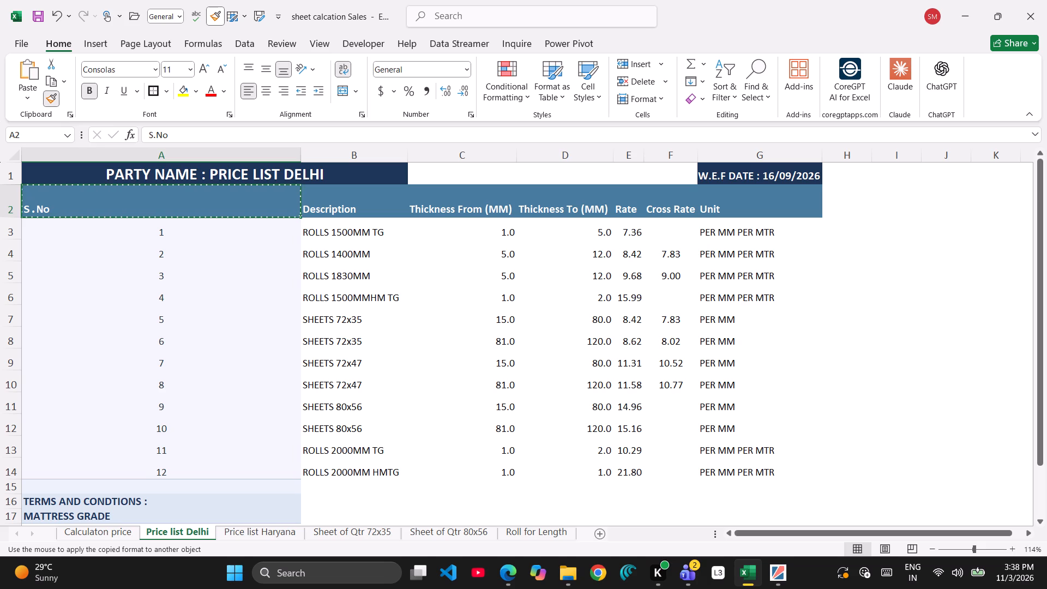
left_click_drag(622, 196, 635, 450)
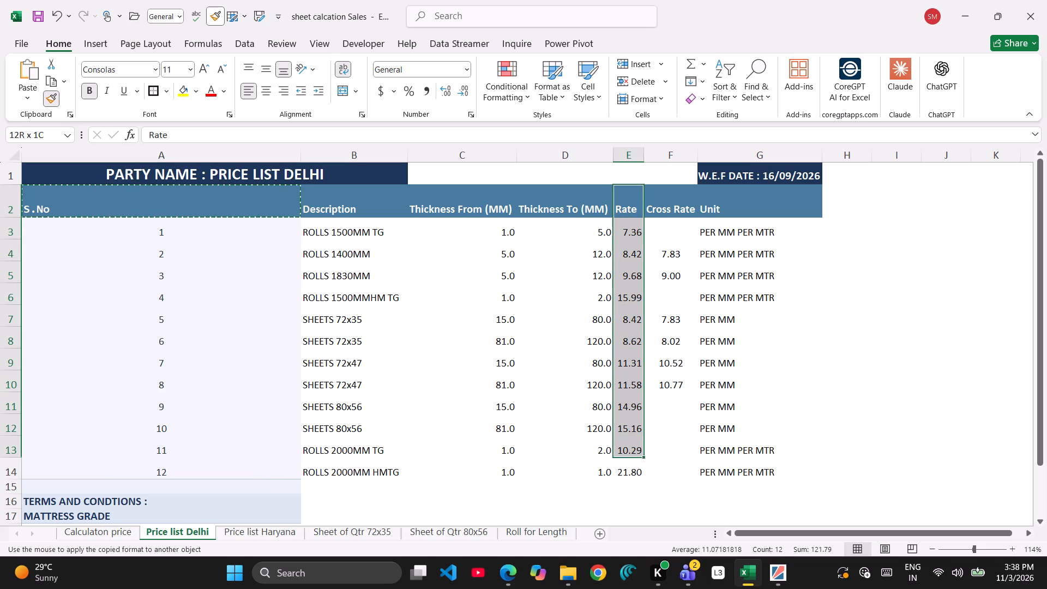
left_click_drag(635, 450, 643, 490)
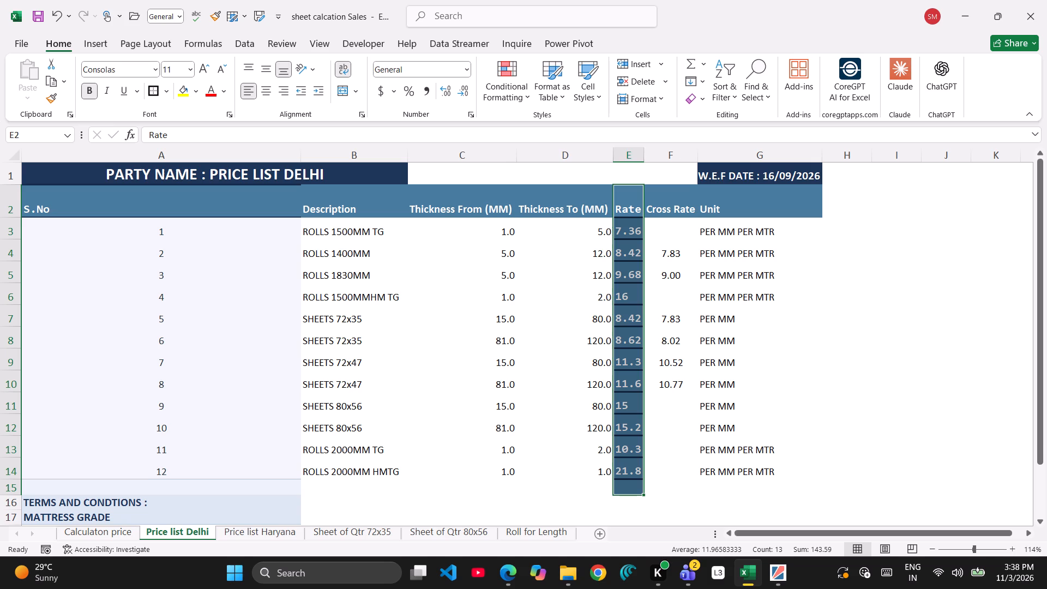
Clear everything, including the formatting, from the empty cell E15 below the last rate.
left_click(621, 229)
left_click_drag(621, 227, 624, 268)
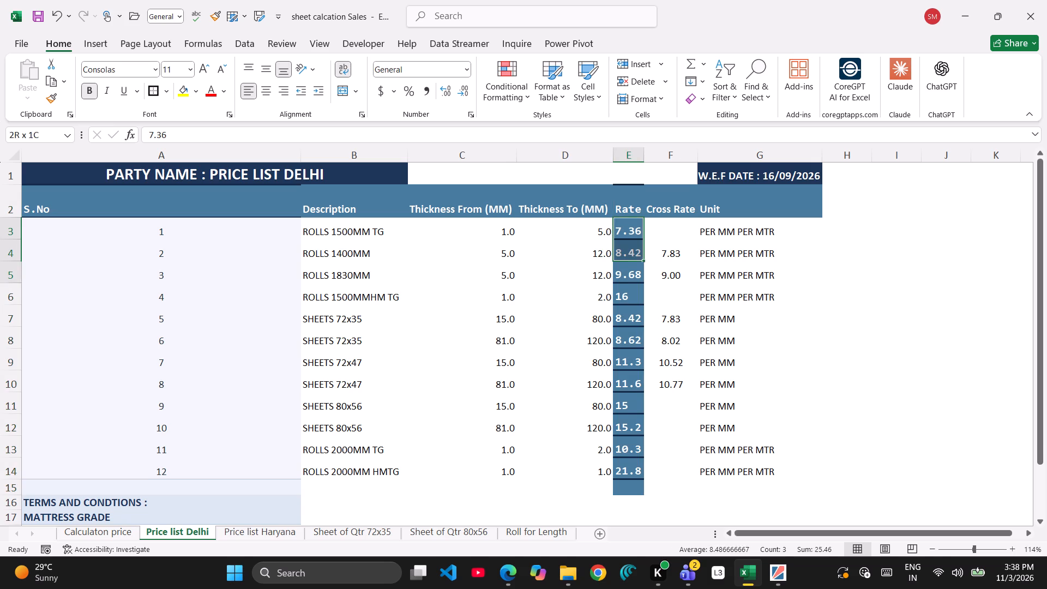
left_click_drag(624, 268, 626, 492)
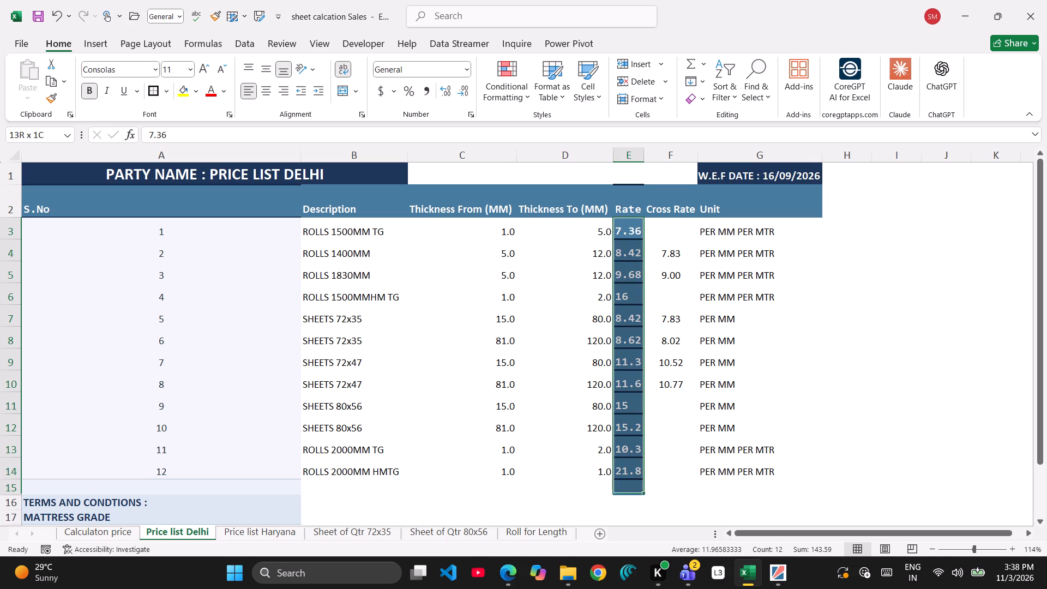
left_click_drag(626, 492, 628, 494)
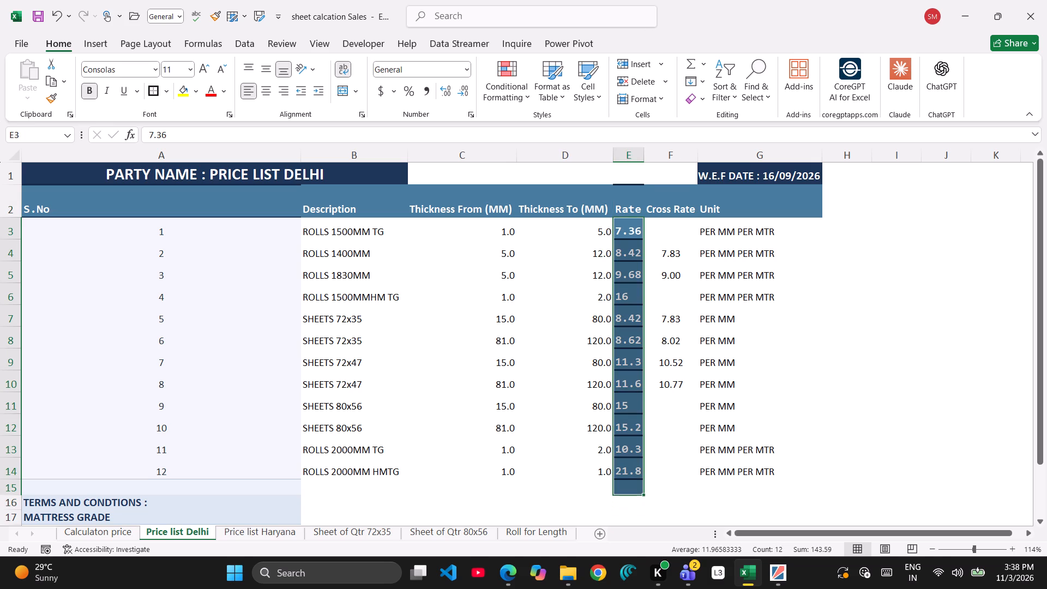
left_click(628, 495)
left_click(628, 492)
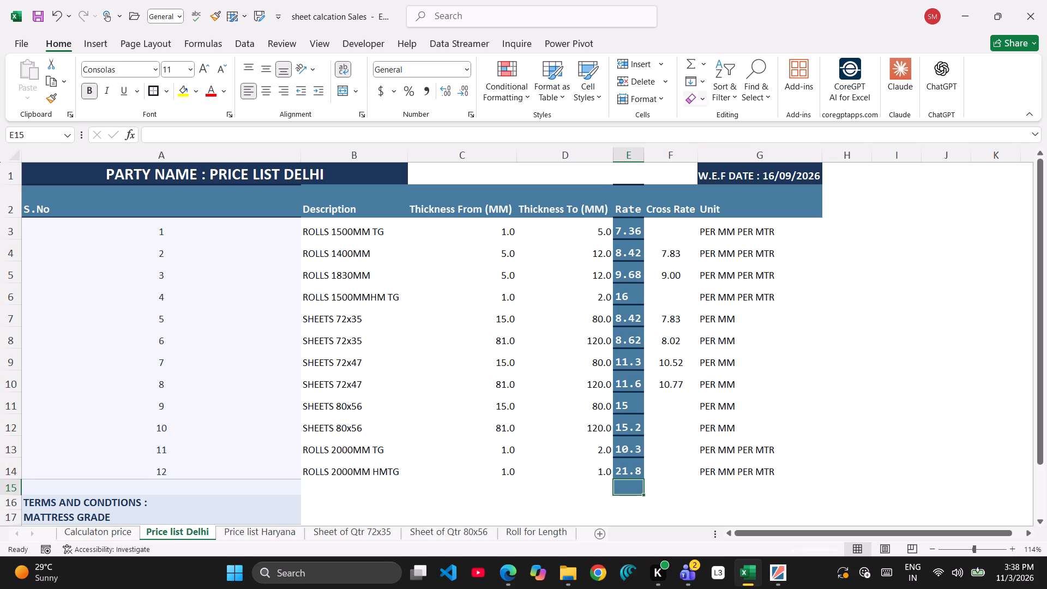
left_click(702, 100)
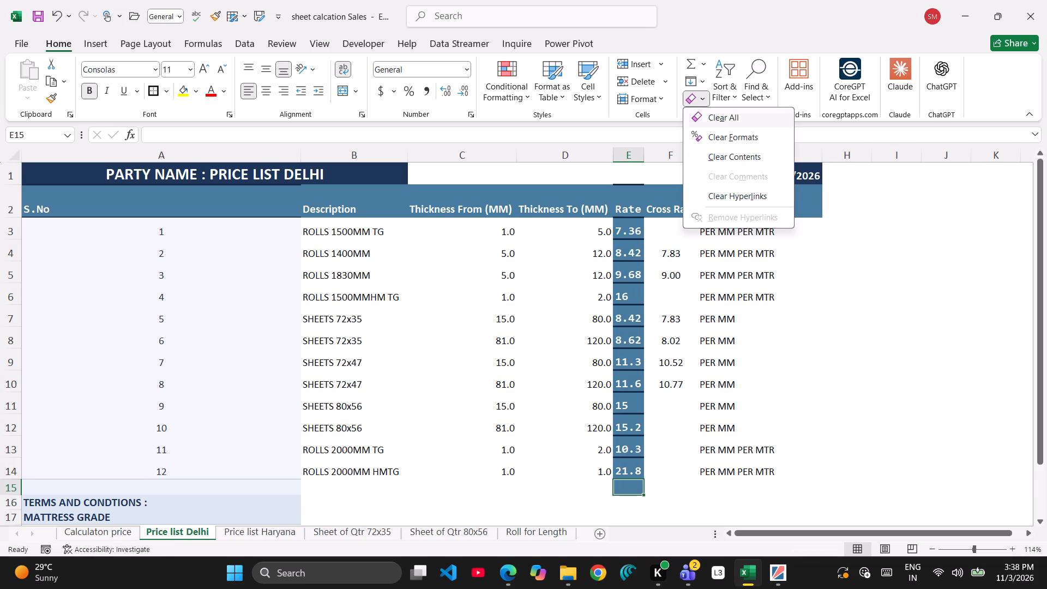
left_click(713, 107)
left_click(707, 115)
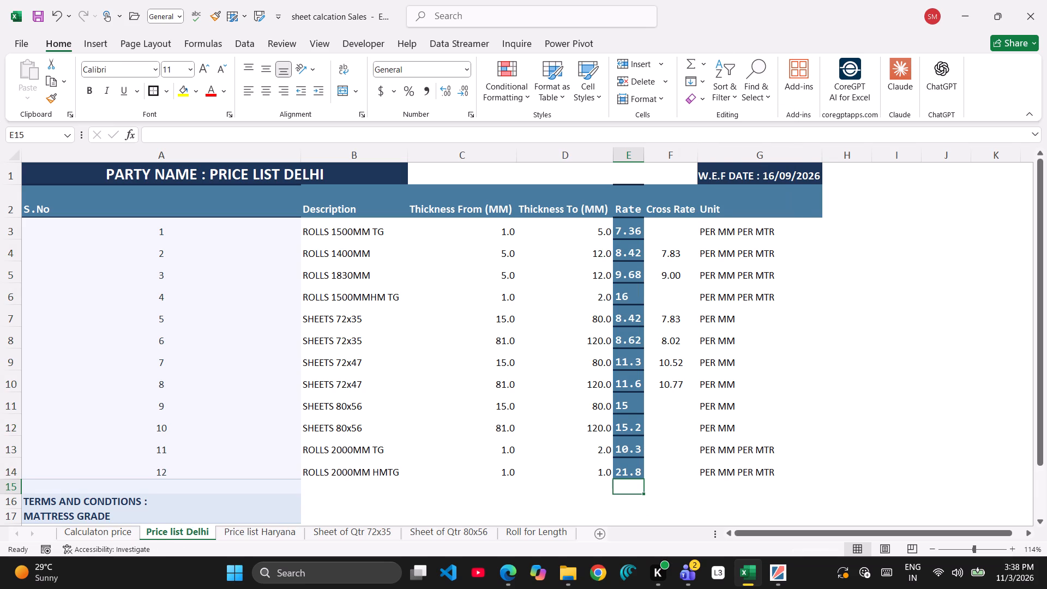
AutoFit the width of the Rate column to its contents.
double_click(644, 158)
Remove all borders from the rate values in E3 to E14.
left_click_drag(633, 233, 635, 465)
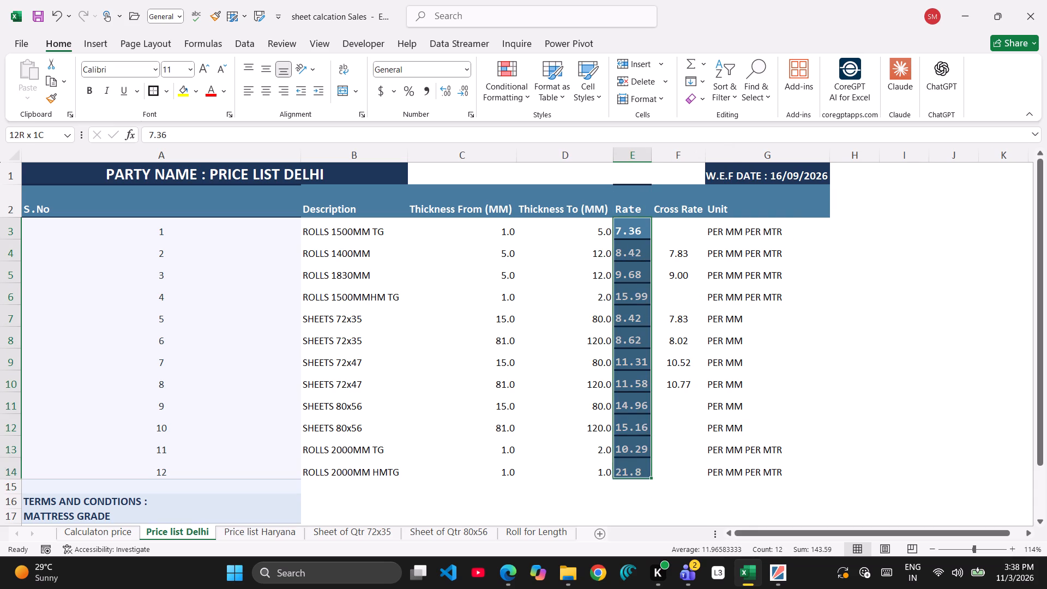
left_click_drag(635, 465, 627, 459)
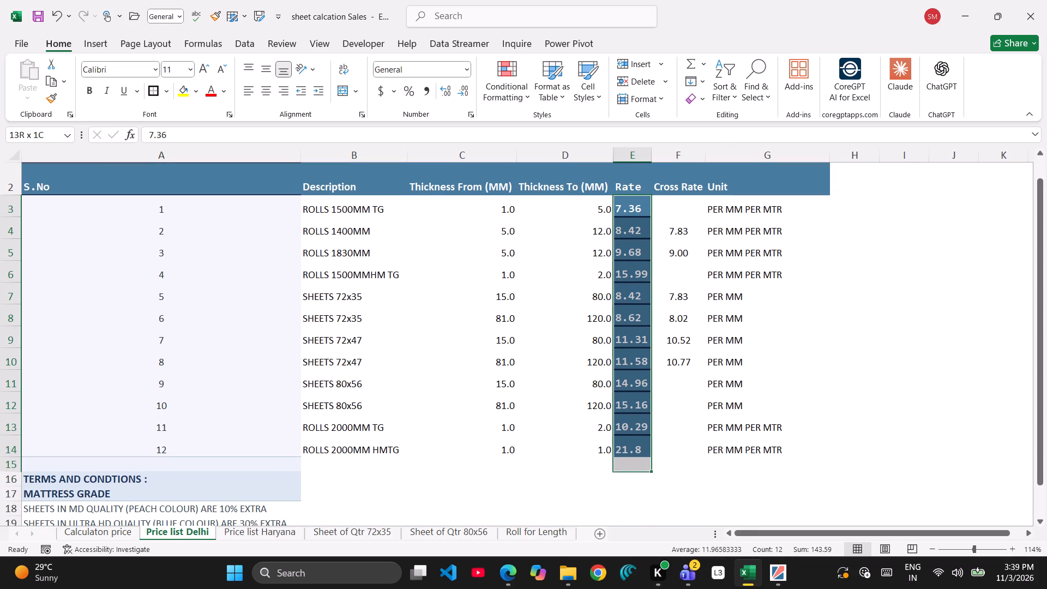
left_click_drag(627, 459, 628, 456)
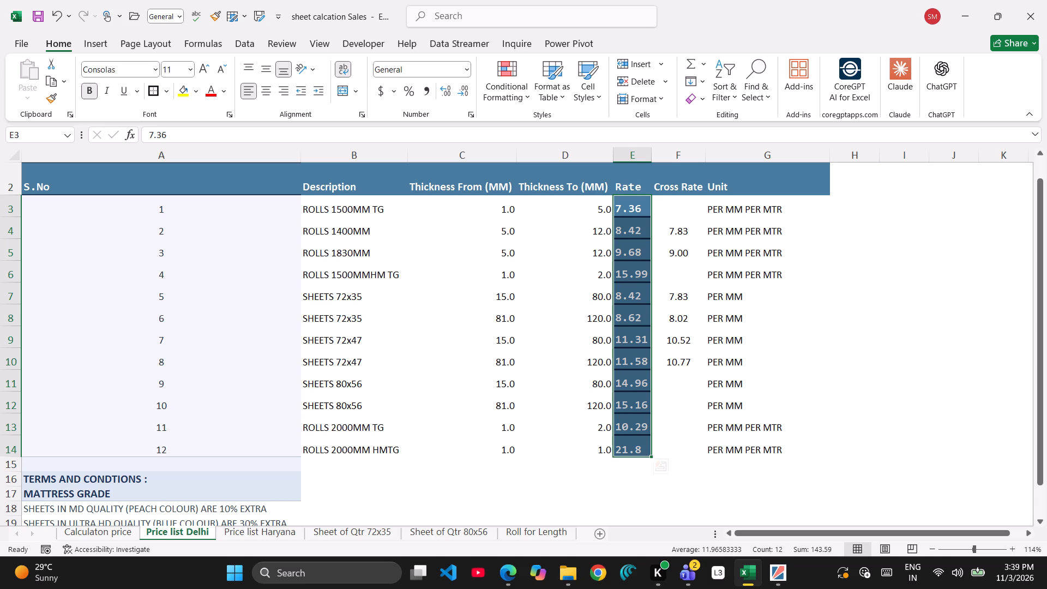
left_click(165, 88)
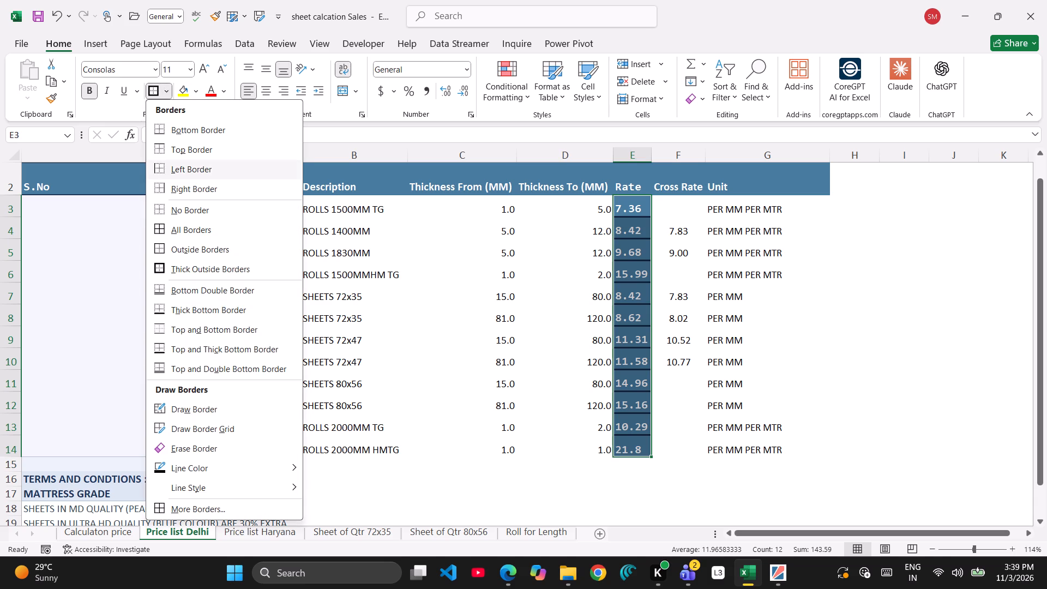
left_click(176, 217)
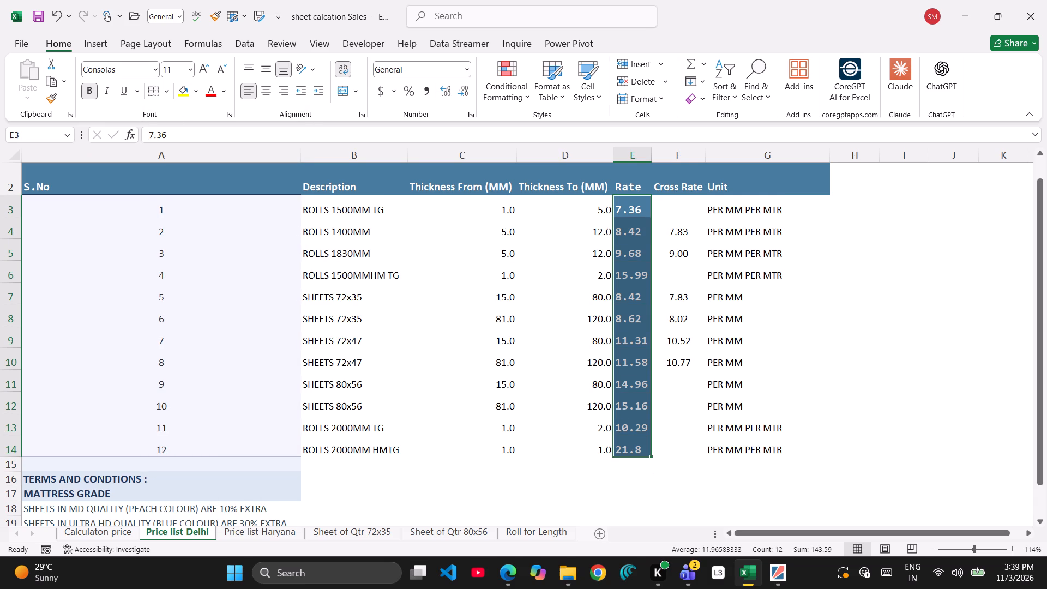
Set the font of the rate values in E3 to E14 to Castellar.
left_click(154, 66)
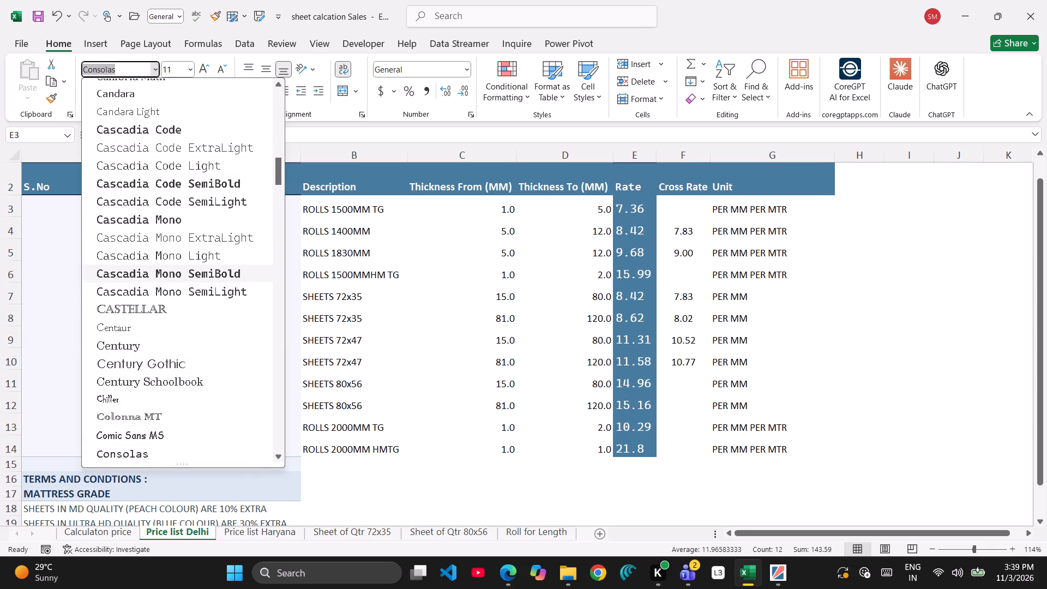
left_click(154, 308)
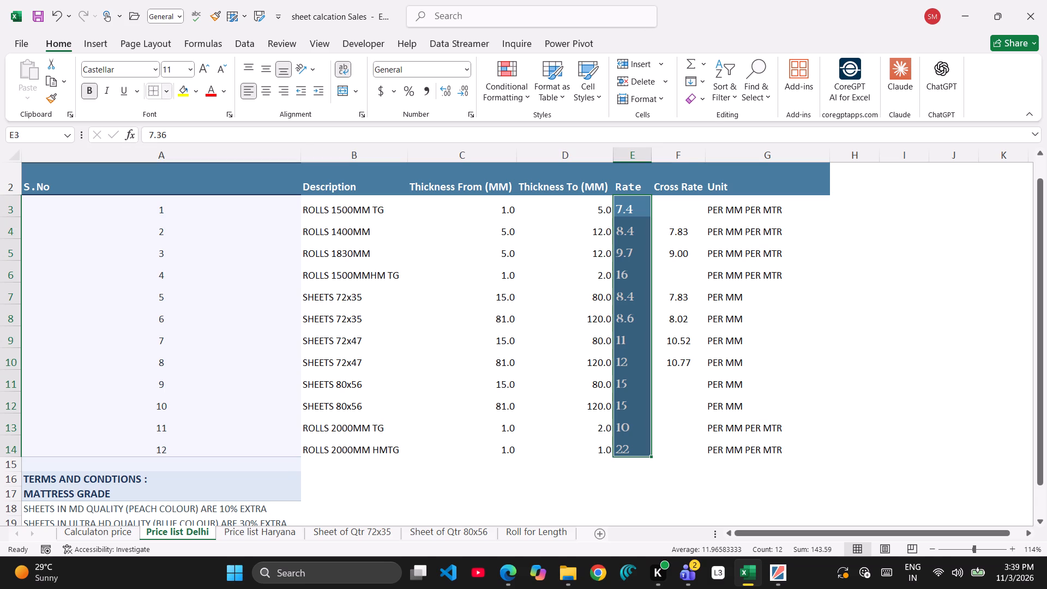
Set the font of the rate values in E3 to E14 to Cambria.
left_click(153, 70)
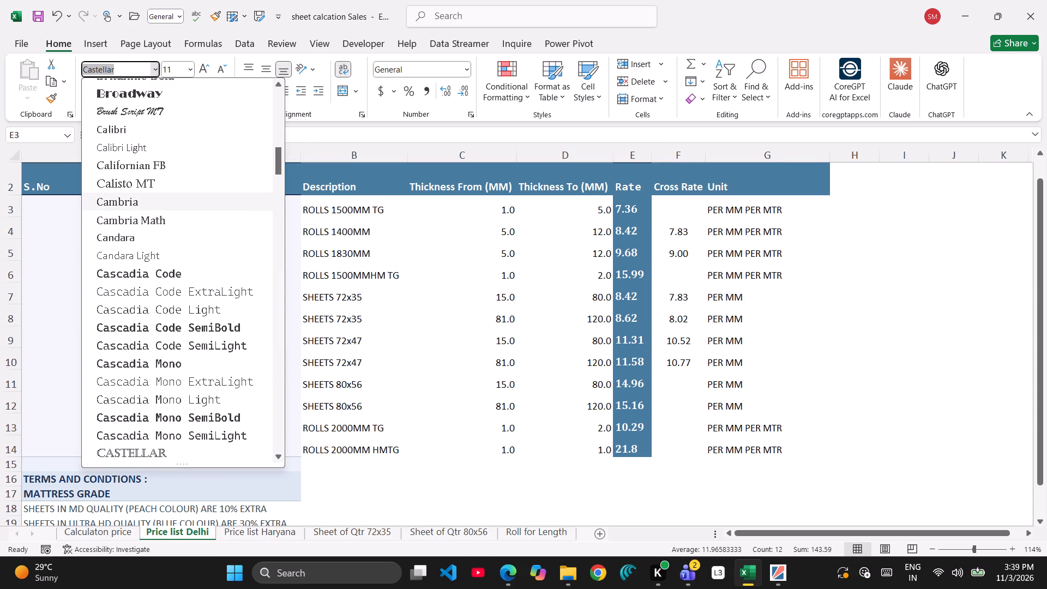
left_click(151, 208)
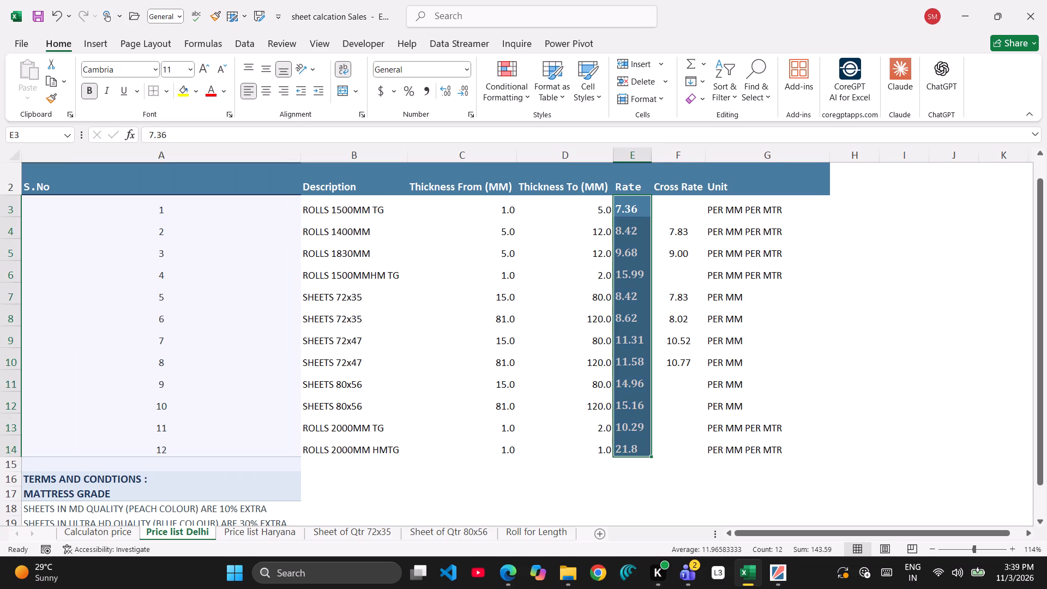
left_click(551, 277)
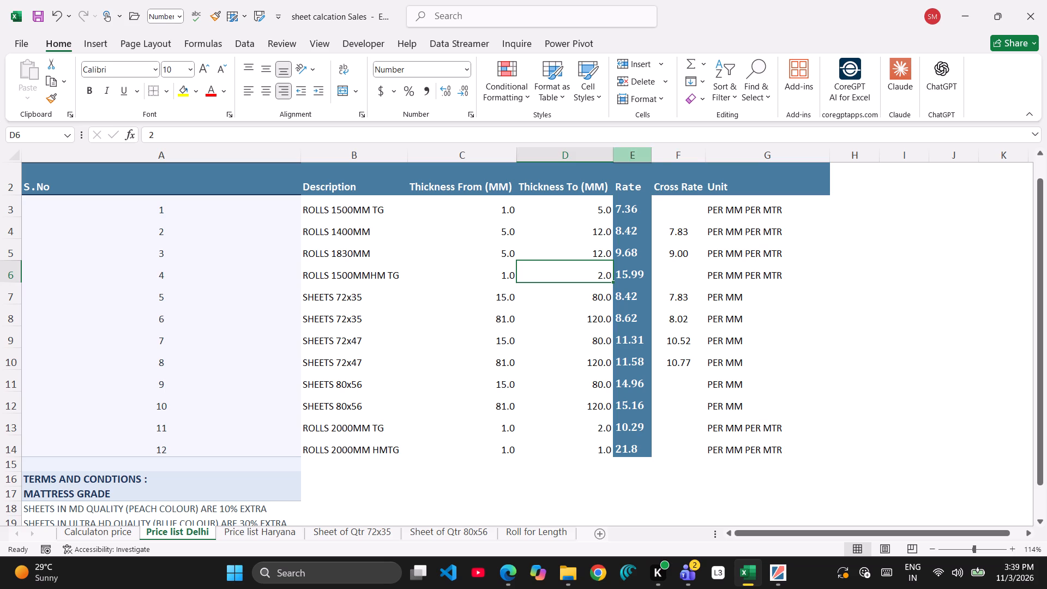
Widen the Rate column on the Price list Delhi sheet.
left_click_drag(652, 154, 677, 149)
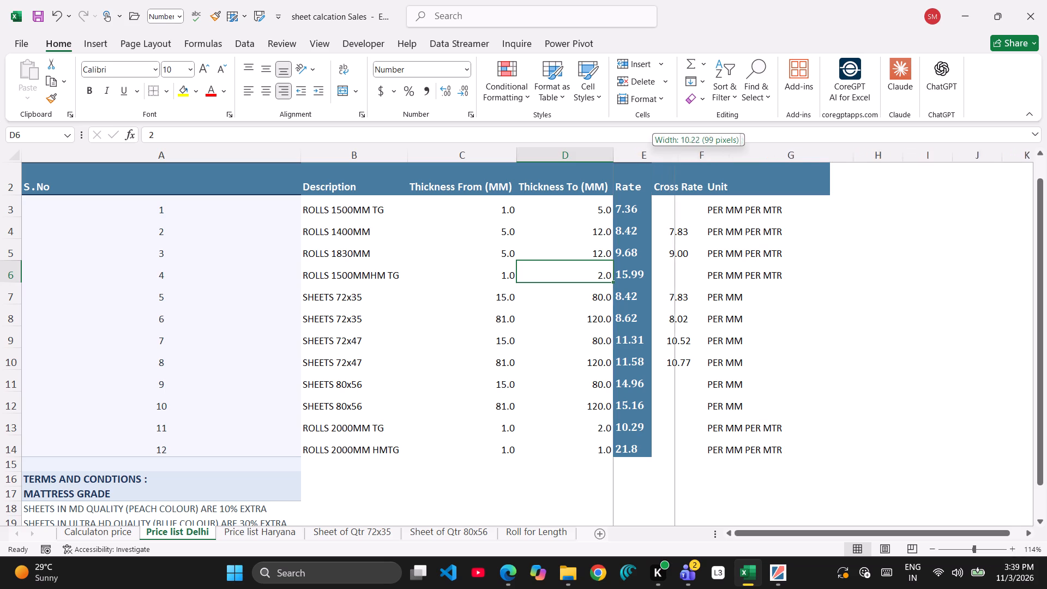
left_click_drag(677, 149, 683, 149)
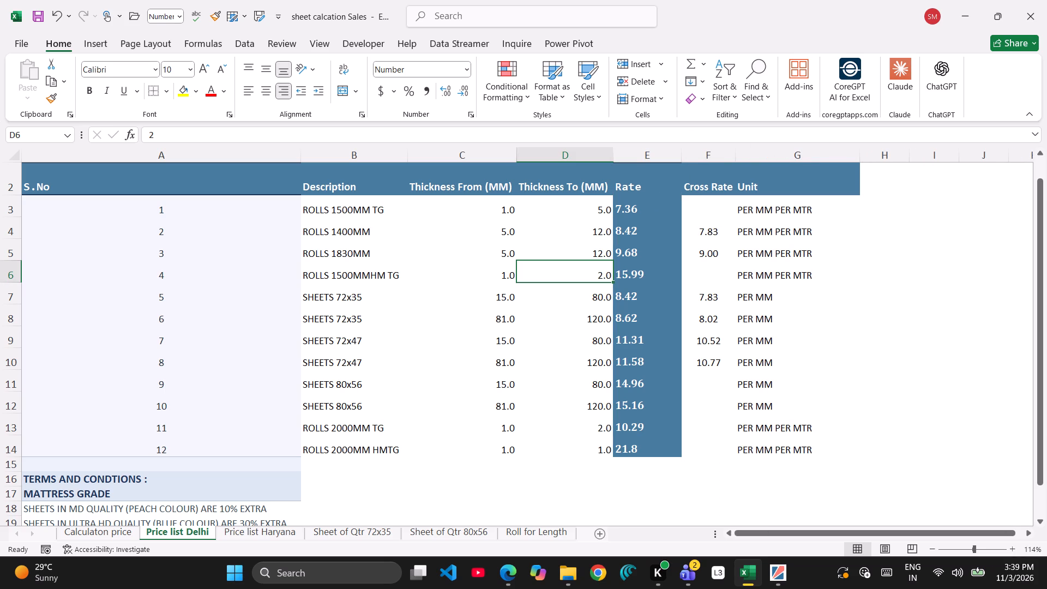
Narrow the Thickness To (MM) column so that its header wraps onto two lines.
left_click(614, 157)
left_click(612, 158)
left_click_drag(612, 158, 595, 163)
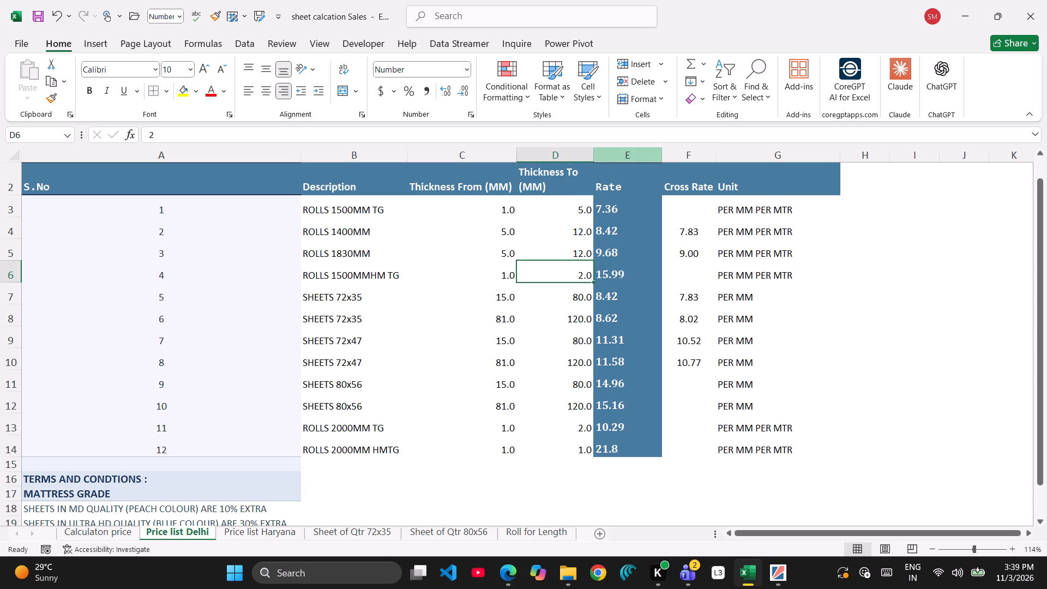
Center the rate values in E3 to E14 horizontally.
left_click(602, 208)
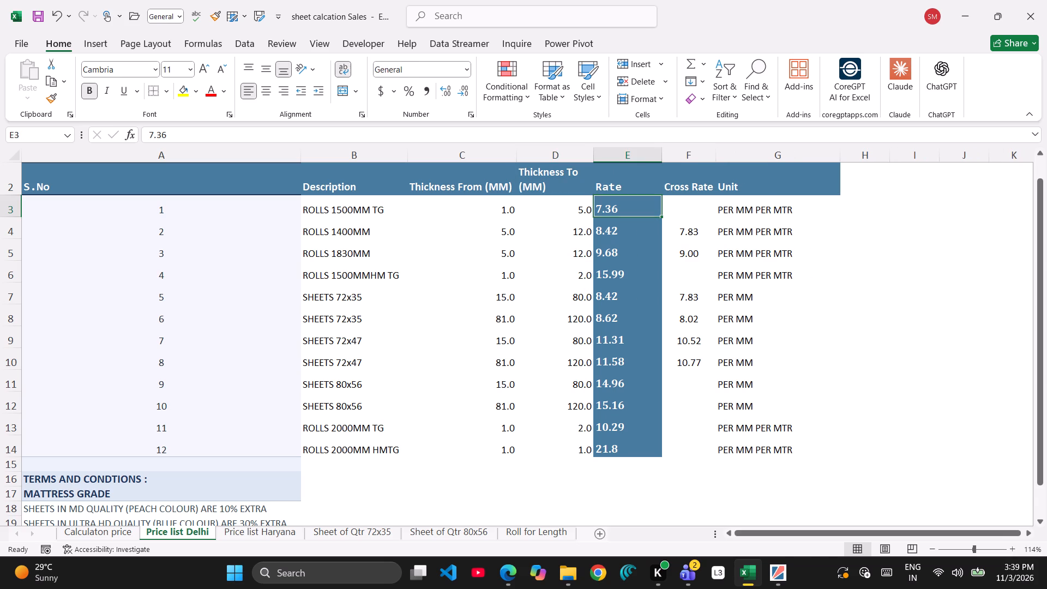
key("shift+Down")
key("shift+Down")
key("shift+Down")
key("shift+Down")
key("shift+Down")
key("shift+Down")
key("shift+Down")
key("shift+Down")
key("shift+Down")
key("shift+Down")
key("shift+Down")
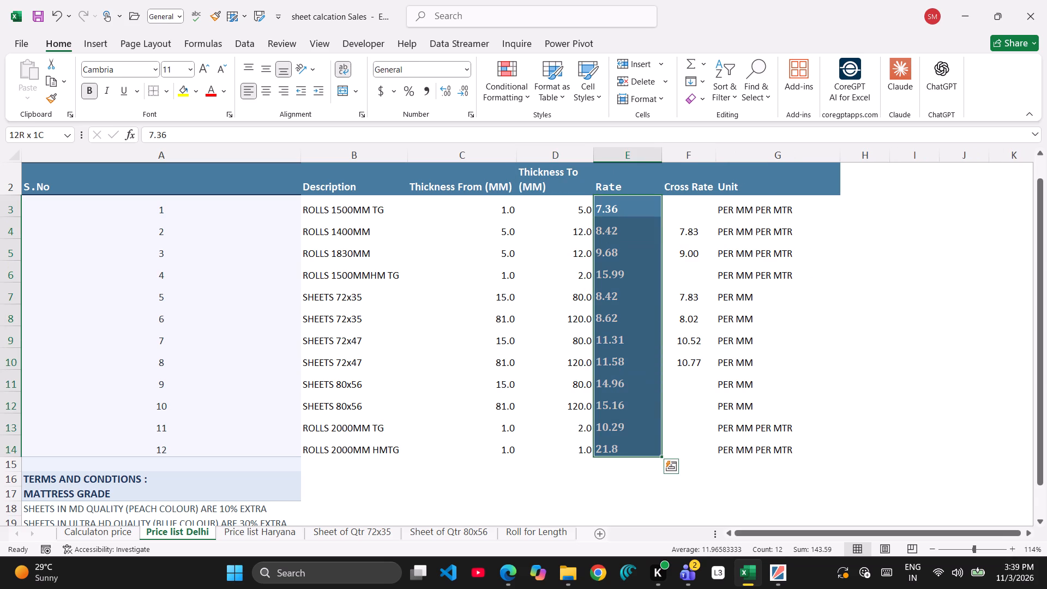
left_click(260, 90)
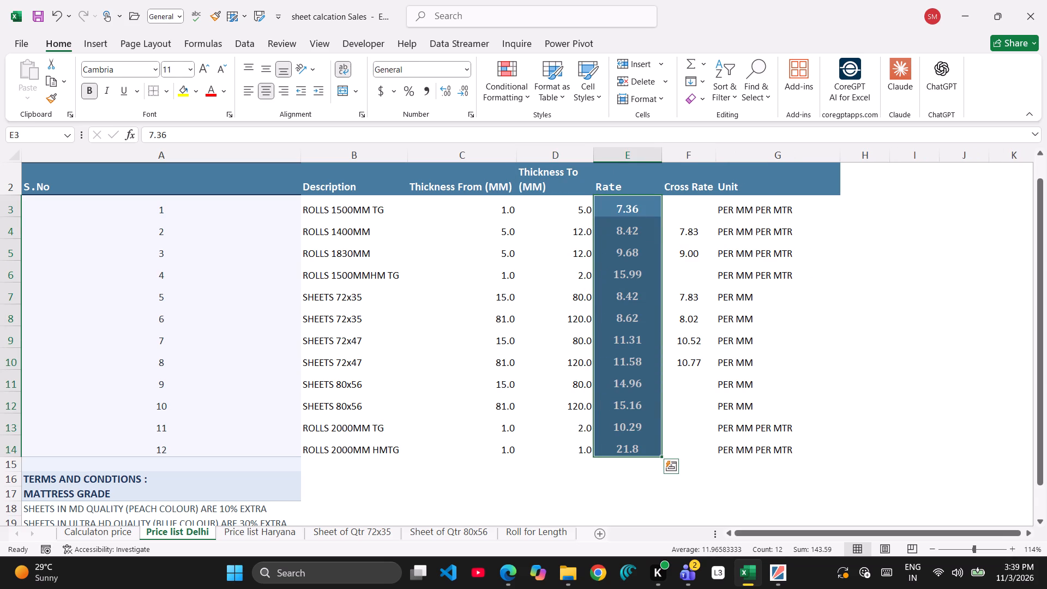
left_click(612, 370)
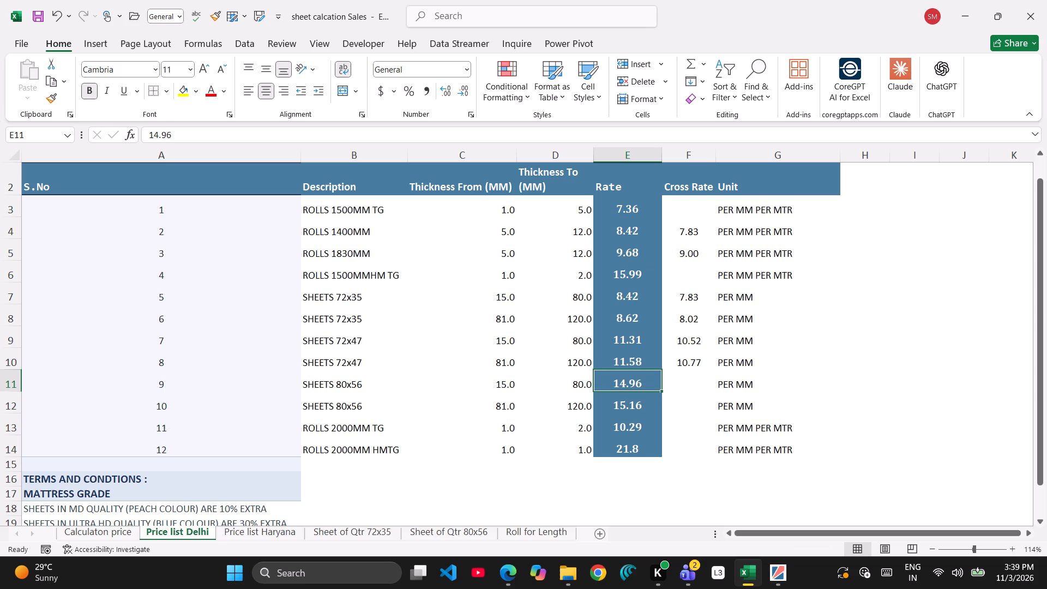
left_click(621, 202)
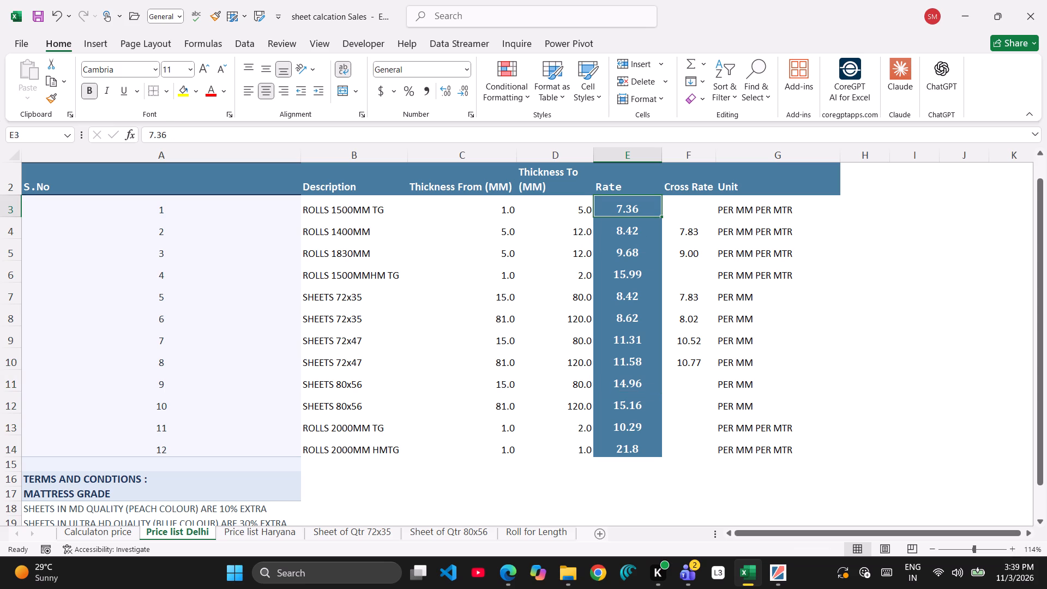
Apply all borders to the price table rows in A3 to G14 on the Price list Delhi sheet.
left_click_drag(121, 205, 500, 449)
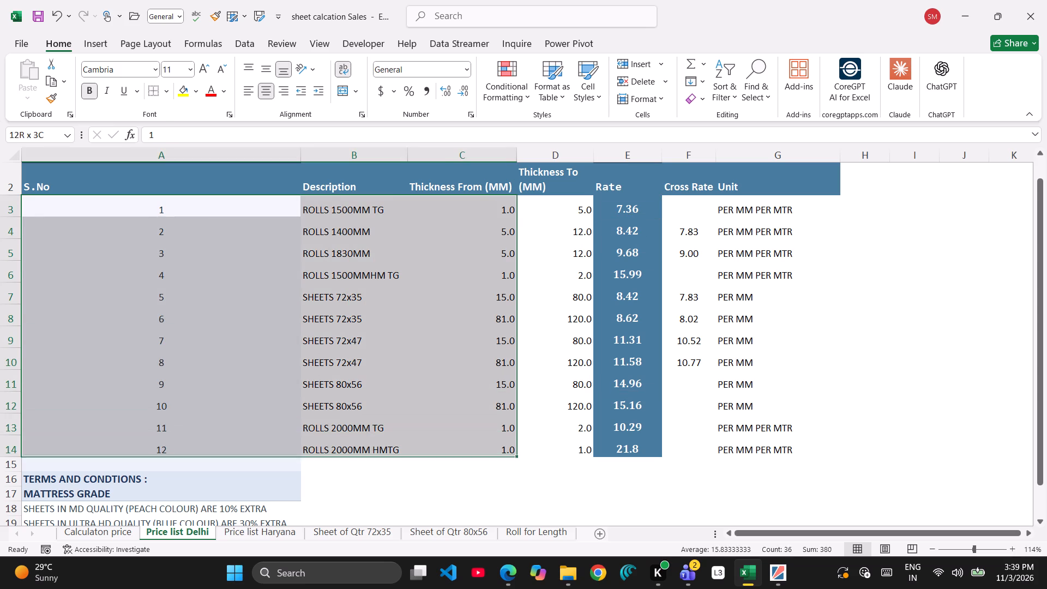
left_click_drag(500, 449, 719, 443)
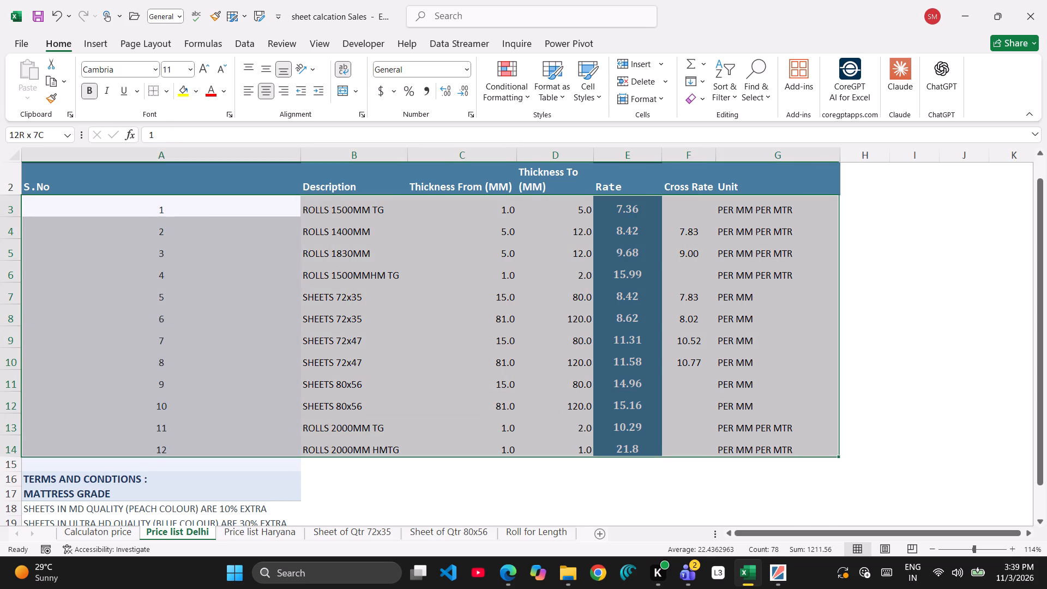
left_click_drag(719, 443, 723, 443)
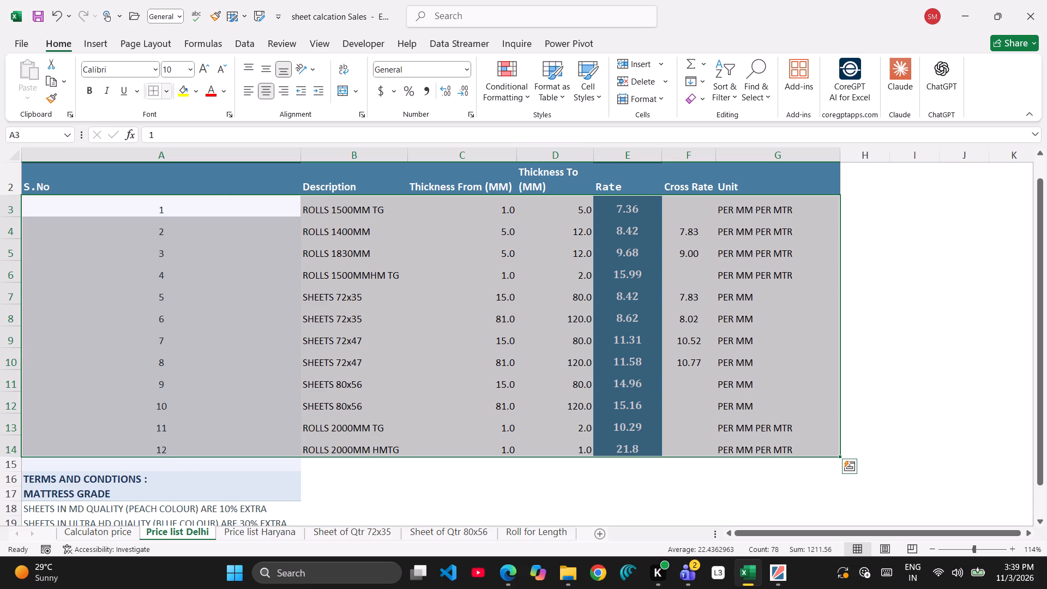
left_click(165, 94)
left_click(183, 226)
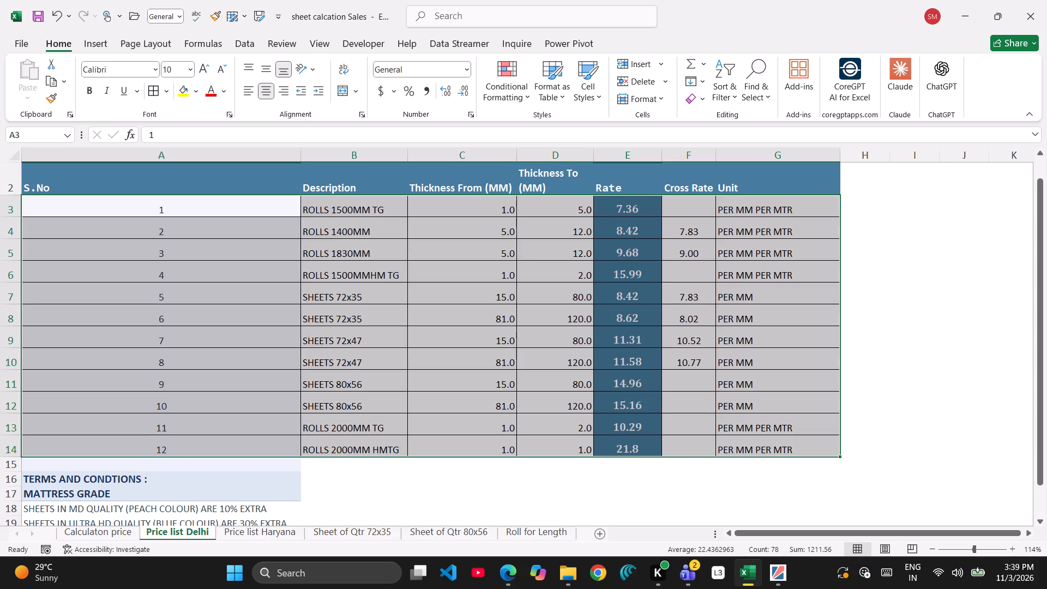
left_click(276, 273)
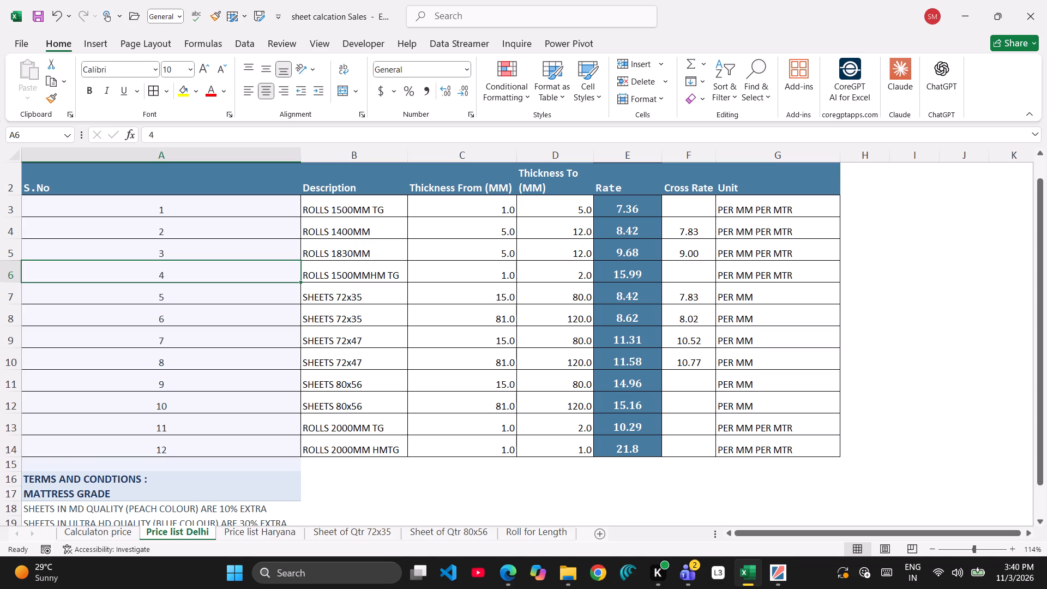
Copy the formatting of the Delhi rate values in E3 to E14 onto E3 to E14 of the Price list Haryana sheet.
left_click(286, 534)
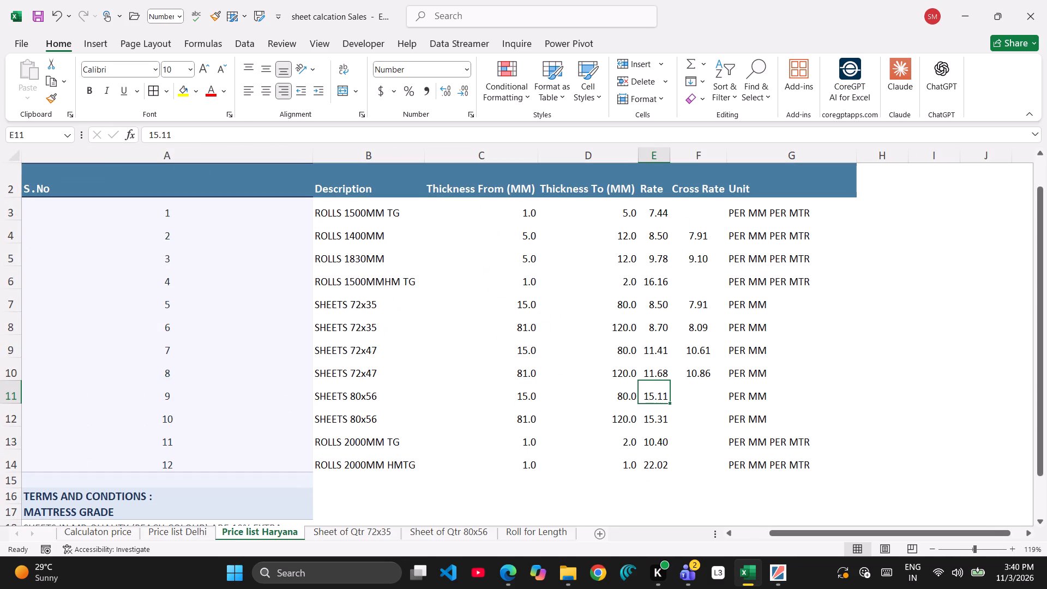
left_click(208, 529)
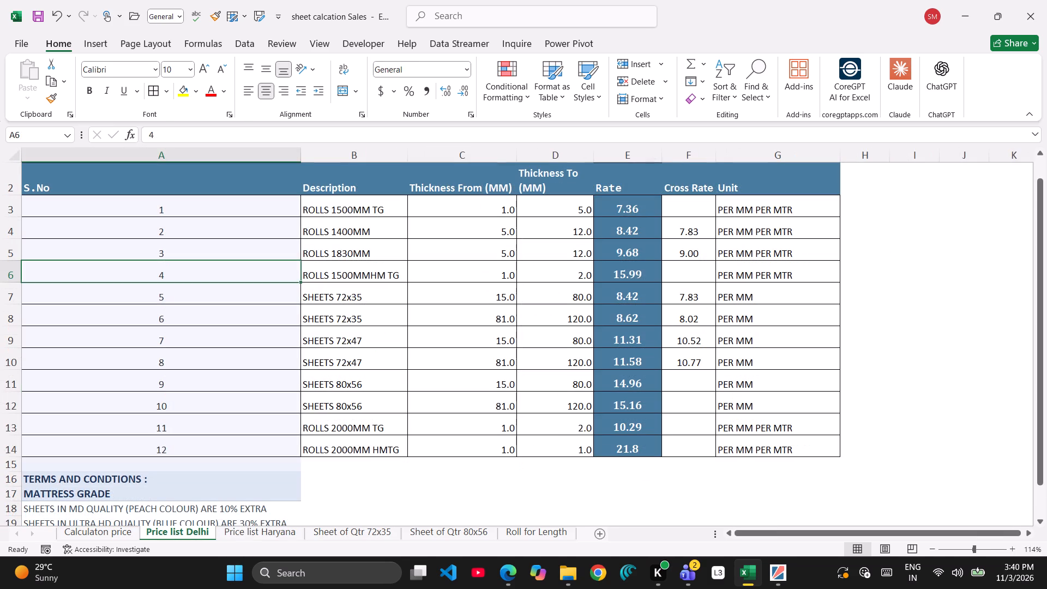
left_click(630, 200)
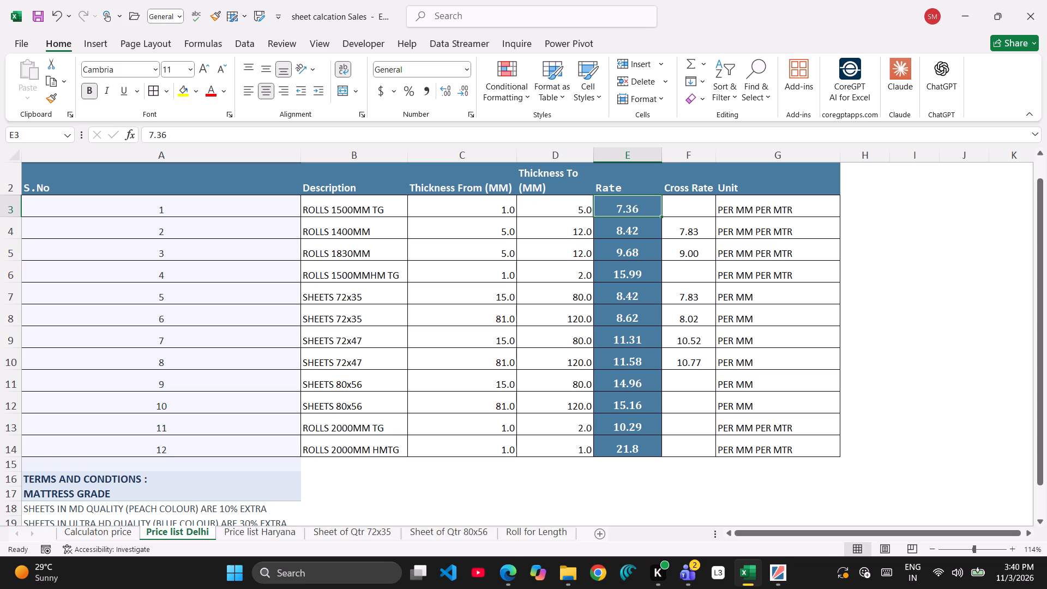
key("shift+Down")
key("shift+Down")
key("shift+Down")
key("shift+Down")
key("shift+Down")
key("shift+Down")
key("shift+Down")
key("shift+Down")
key("shift+Down")
key("shift+Down")
key("shift+Down")
key("shift+Down")
key("shift+Down")
key("shift+Down")
key("shift+Down")
key("shift+Up")
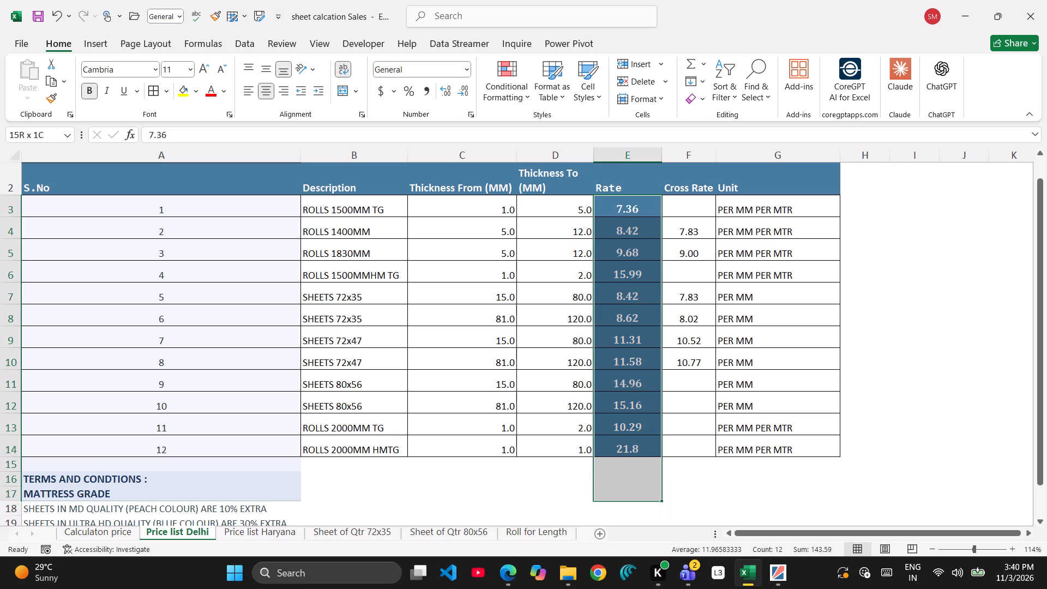
key("shift+Up")
key("shift+Up")
key("shift+Up")
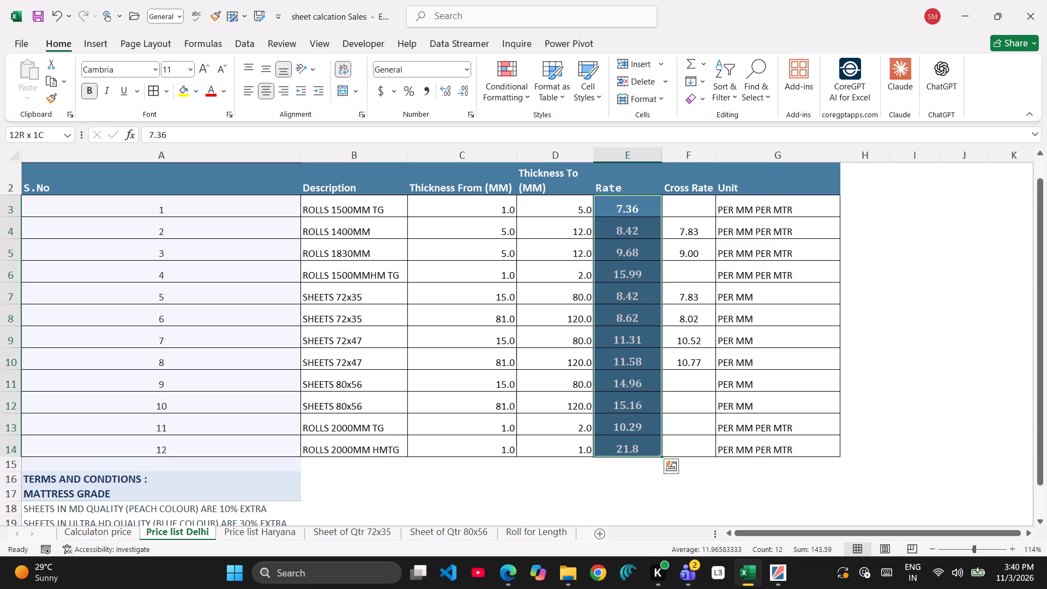
left_click(40, 100)
left_click(56, 99)
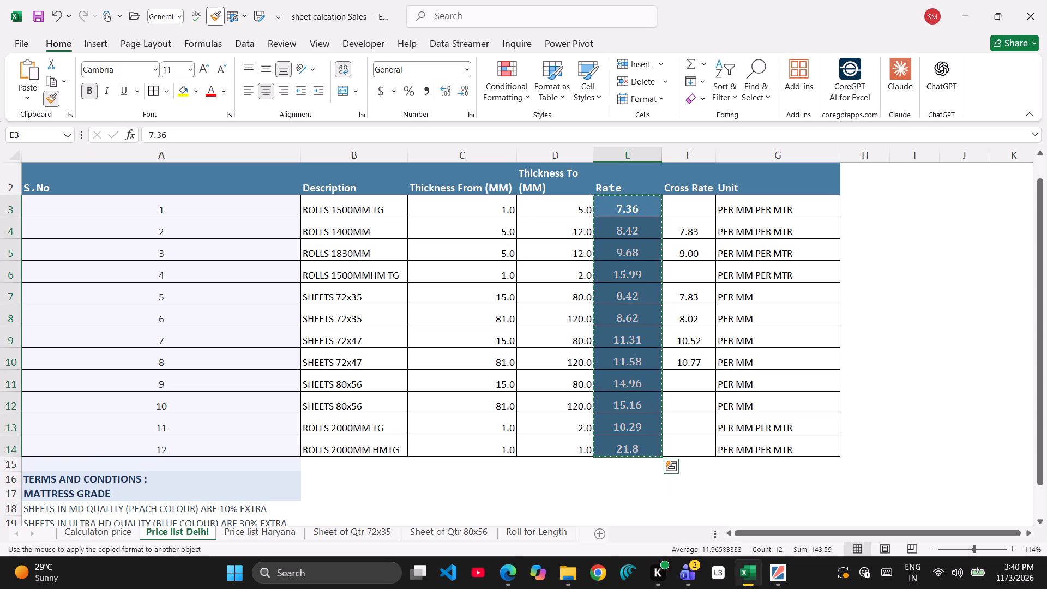
left_click(246, 533)
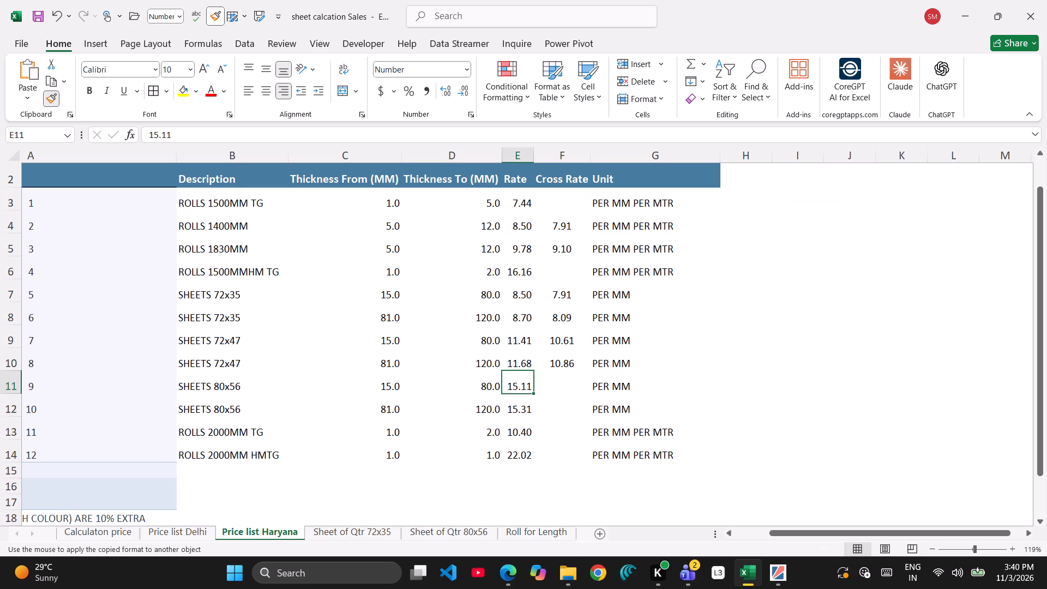
left_click_drag(531, 194, 539, 326)
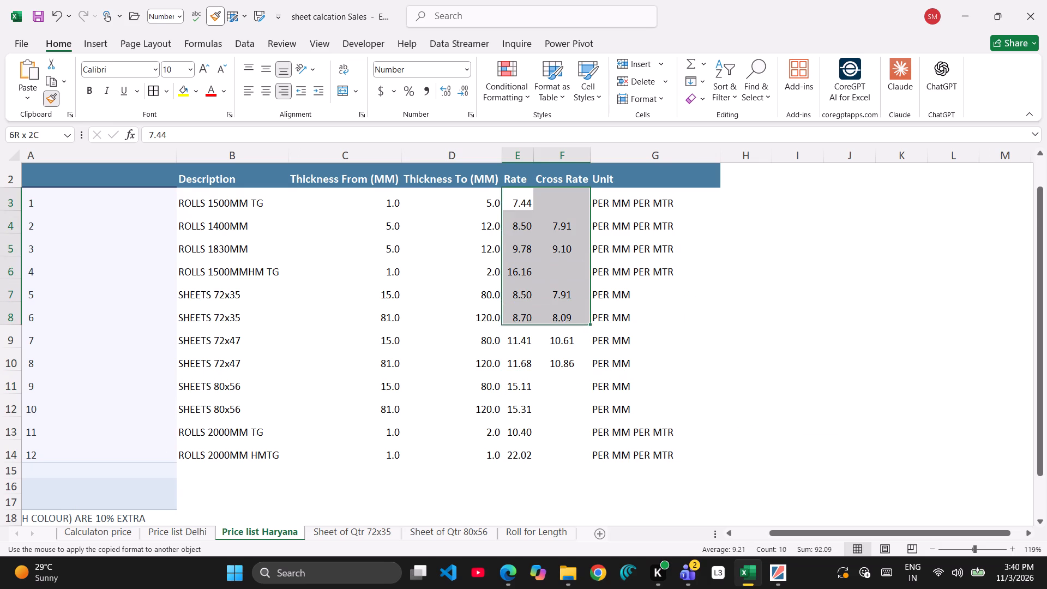
left_click_drag(539, 326, 531, 485)
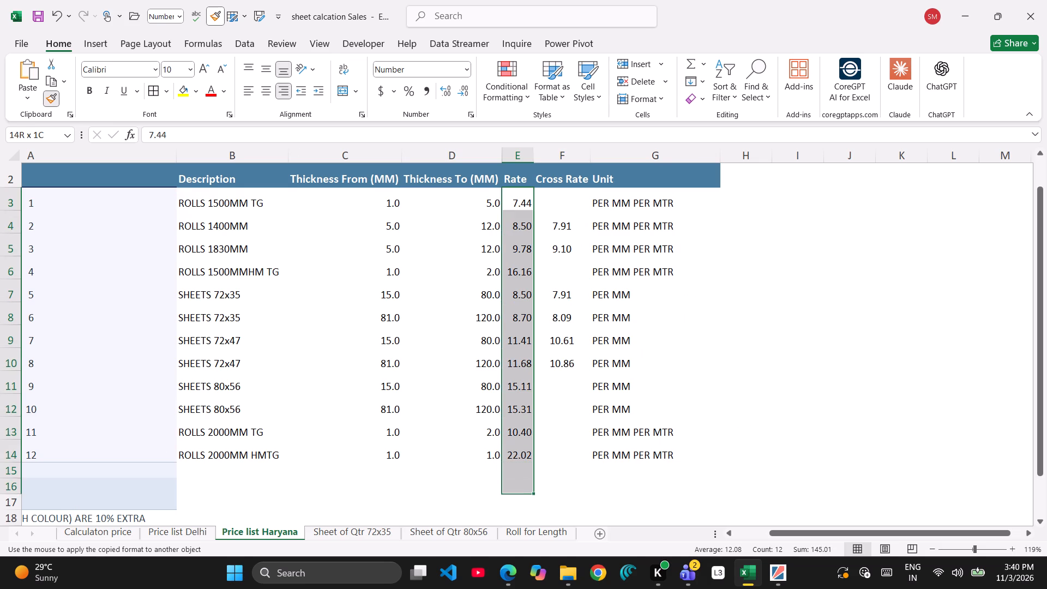
left_click_drag(531, 485, 529, 459)
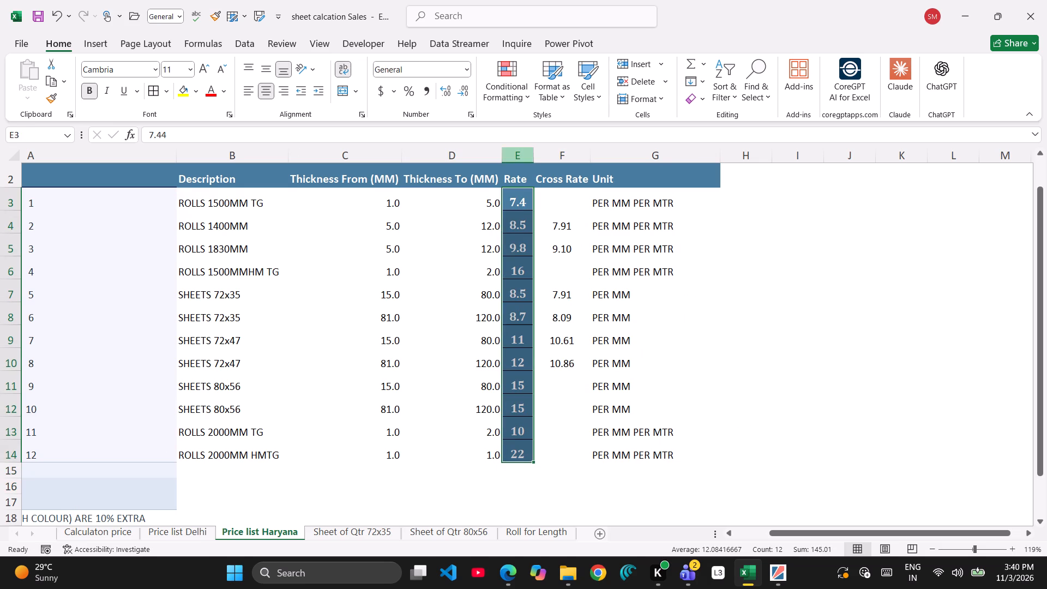
Widen the Rate column on the Price list Haryana sheet so the rates show all their decimals.
double_click(535, 157)
left_click_drag(535, 157, 552, 157)
right_click(552, 157)
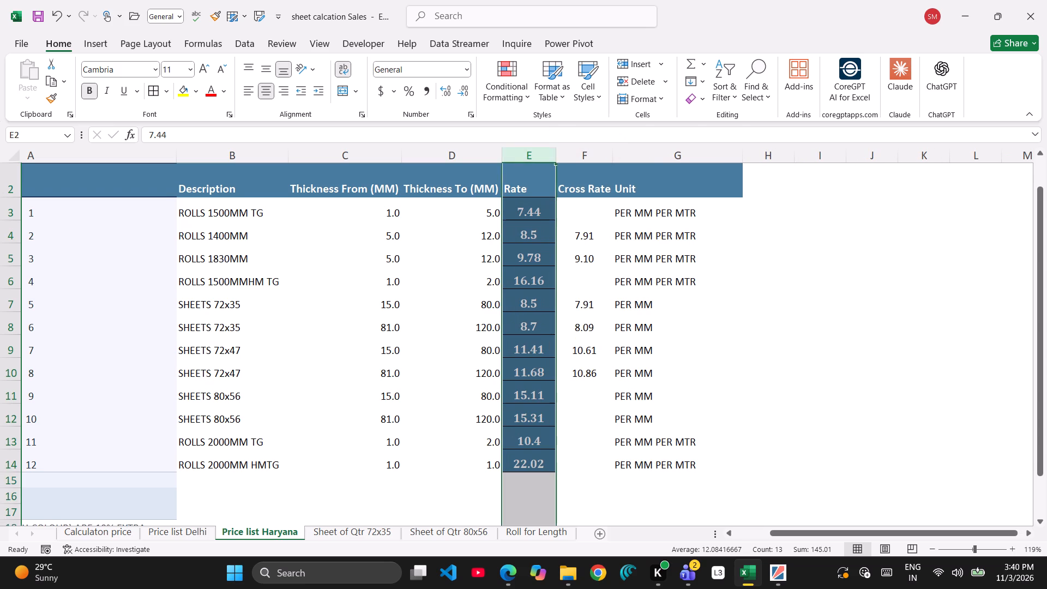
left_click(512, 144)
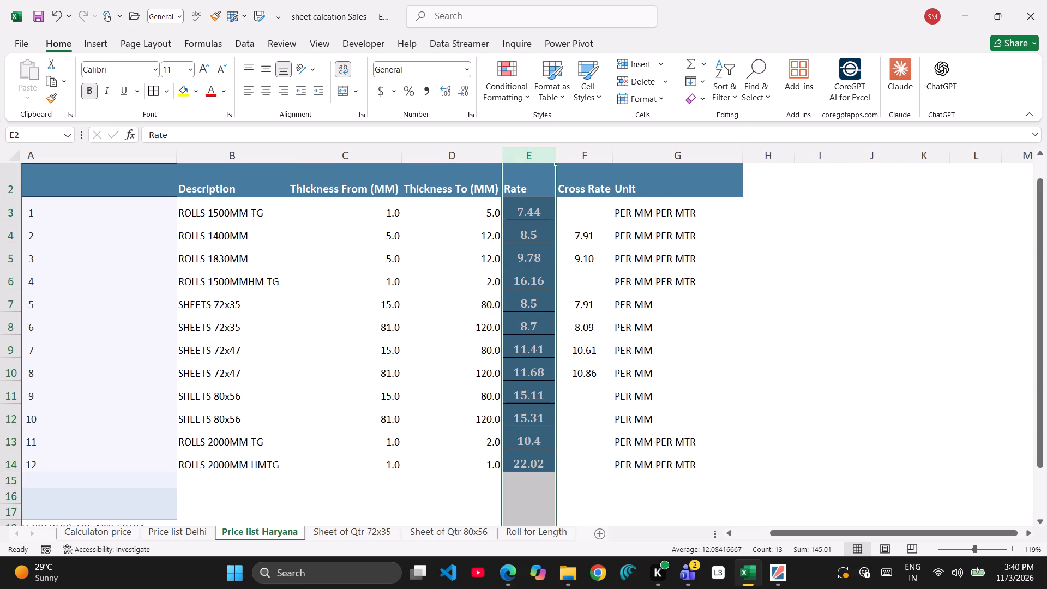
Center the Rate header in E2 of the Price list Haryana sheet.
left_click(519, 175)
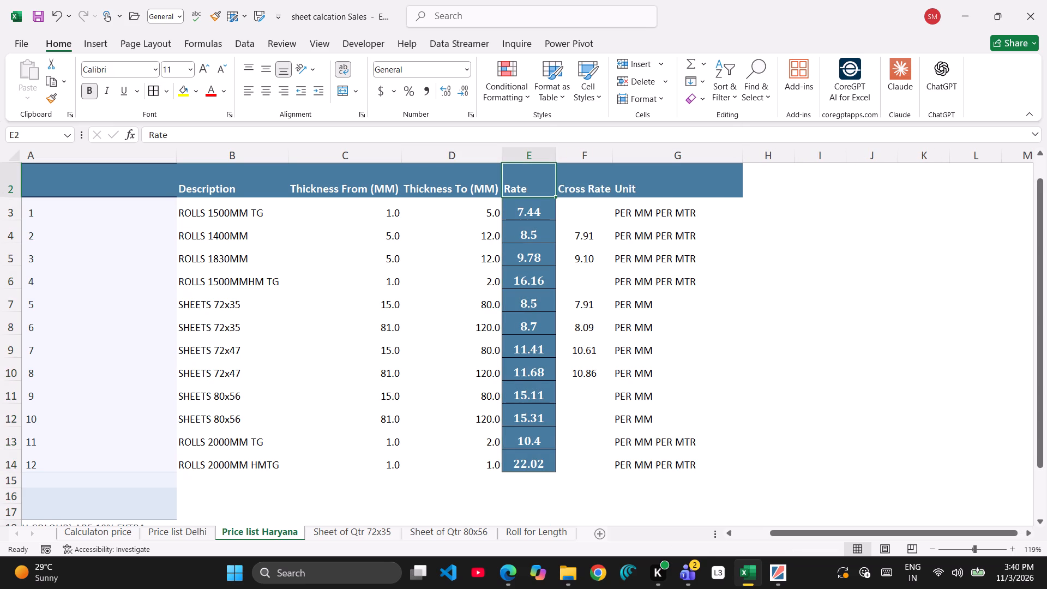
left_click(261, 91)
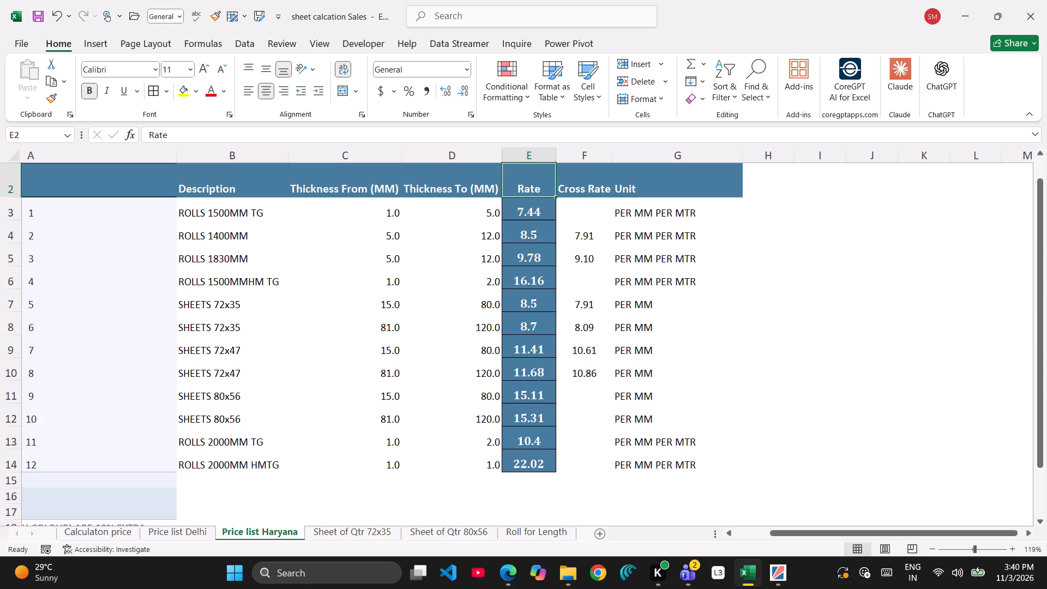
Apply all borders to the price table rows in A3 to G14 on the Price list Haryana sheet.
scroll(367, 261, "right", 1)
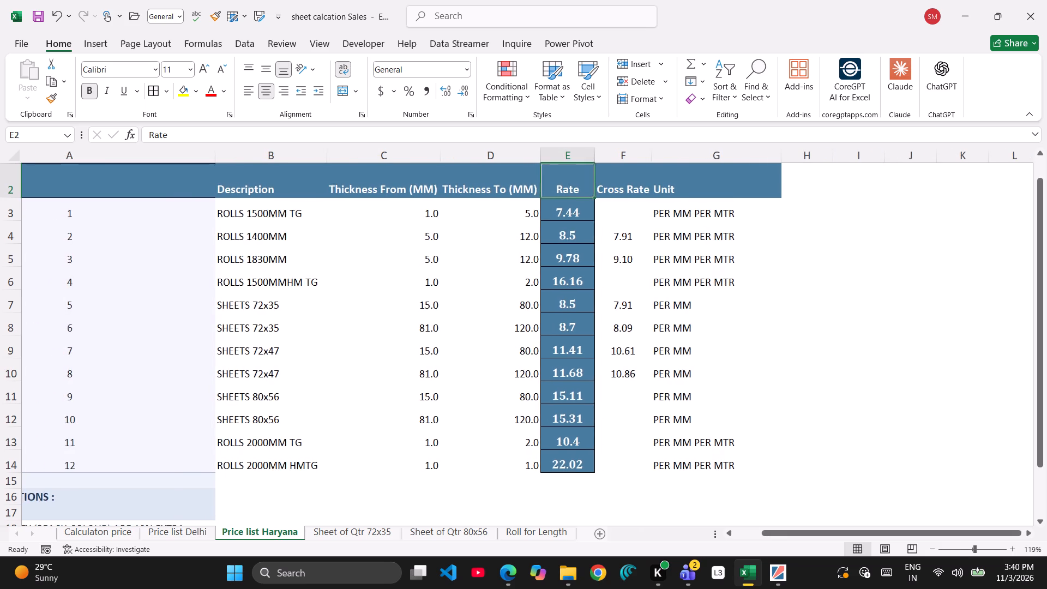
left_click_drag(51, 205, 179, 274)
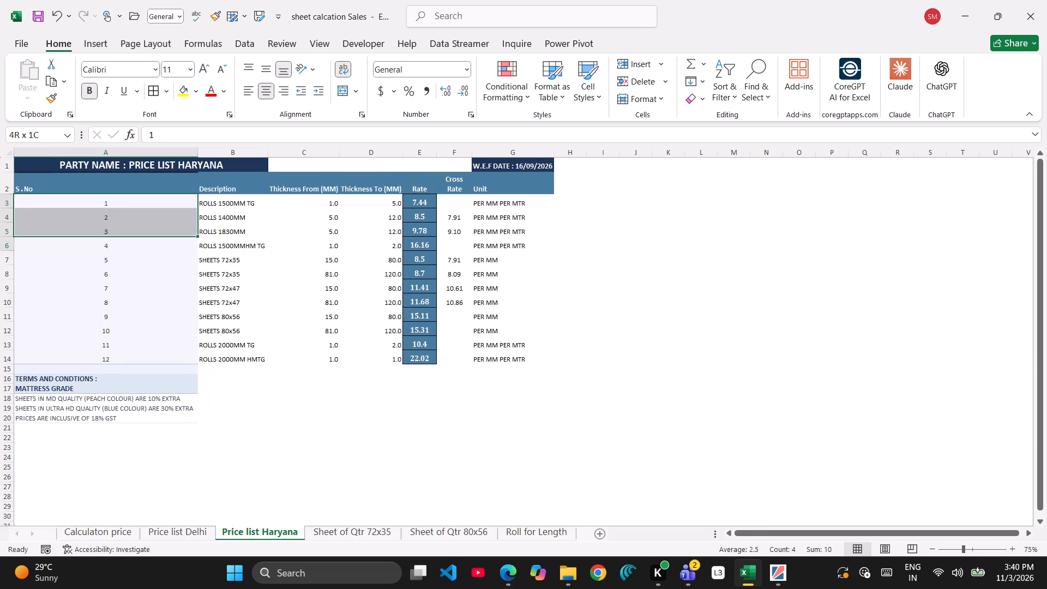
left_click_drag(179, 274, 479, 359)
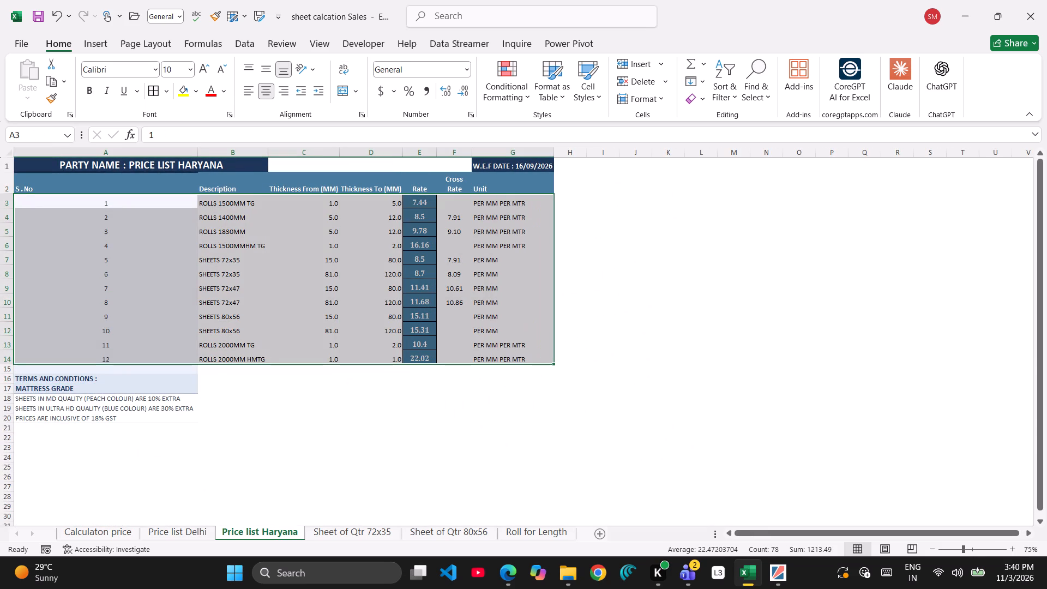
left_click(146, 90)
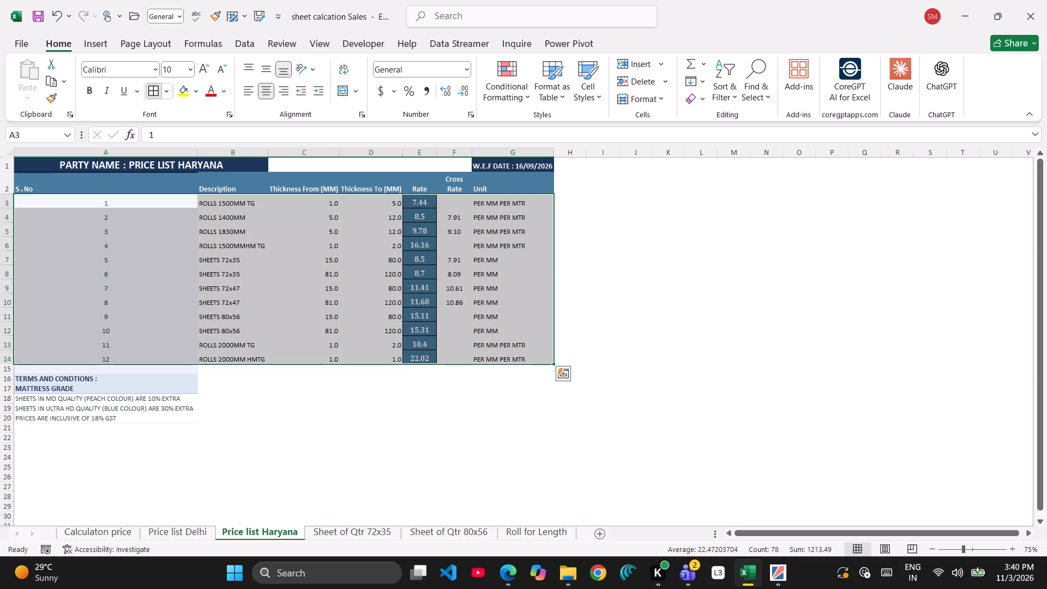
left_click(336, 306)
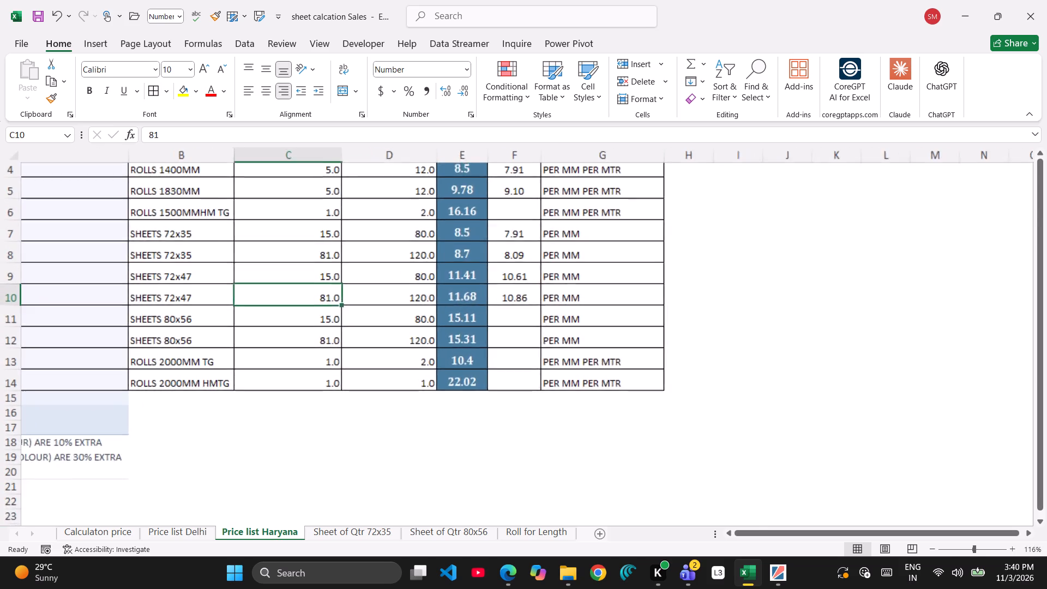
scroll(351, 323, "up", 3)
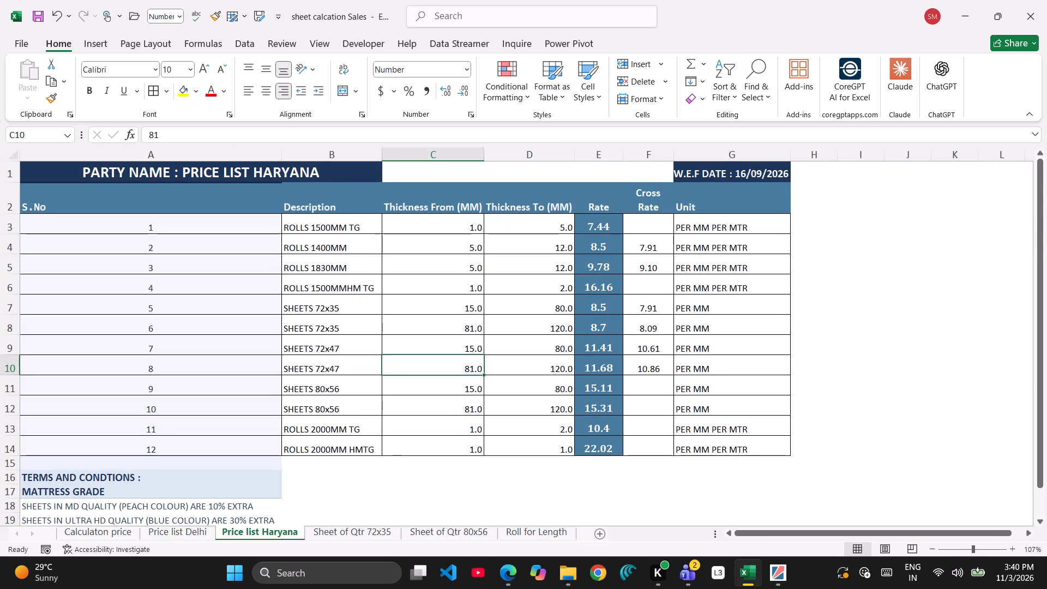
Apply all borders to the packaging table rows in A3 to D24 on the Sheet of Qtr 72x35 sheet.
left_click(382, 533)
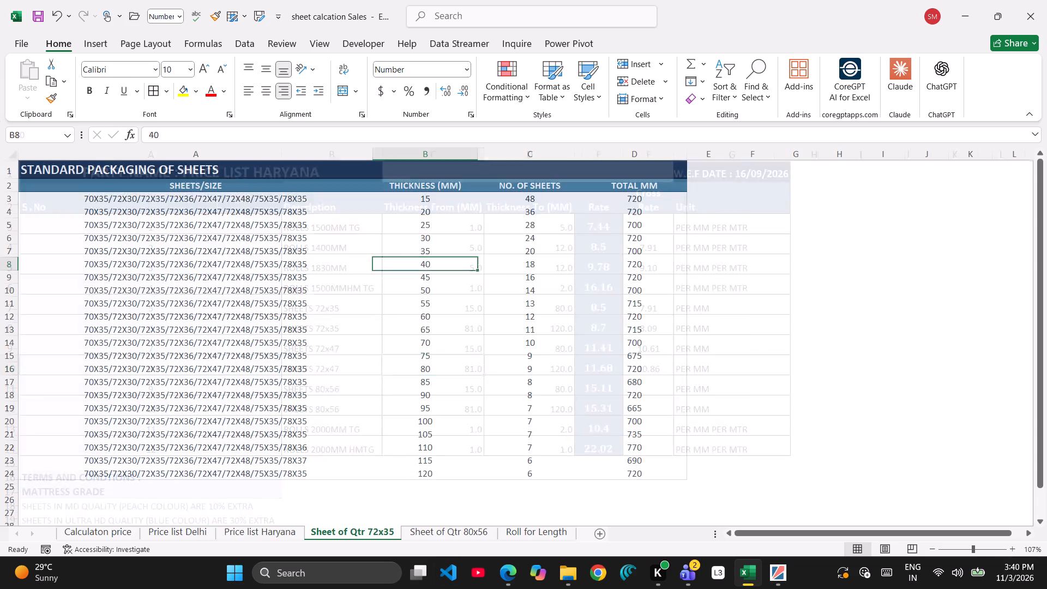
left_click(521, 197)
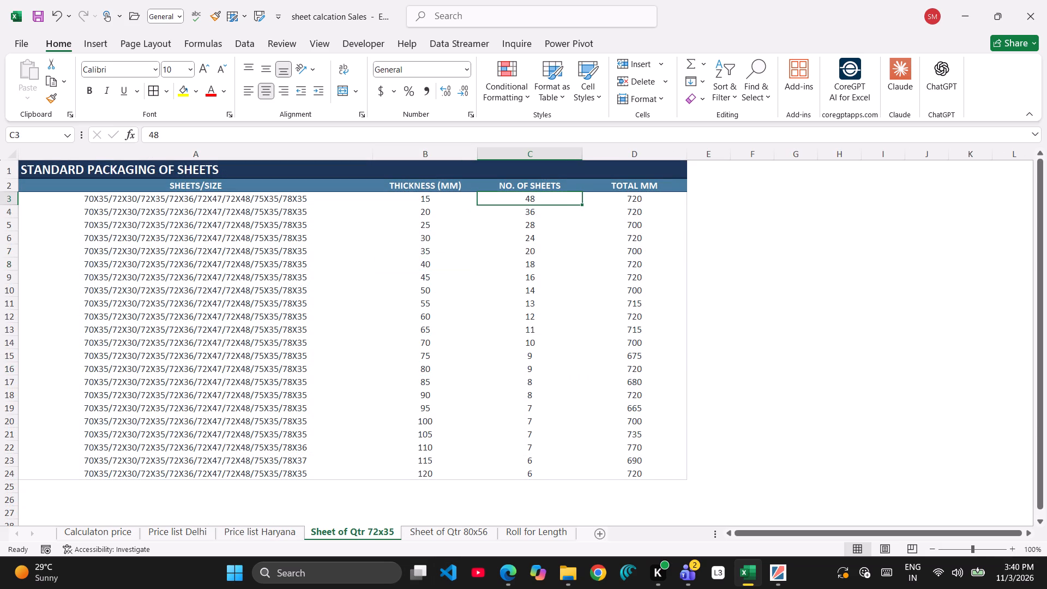
key("Left")
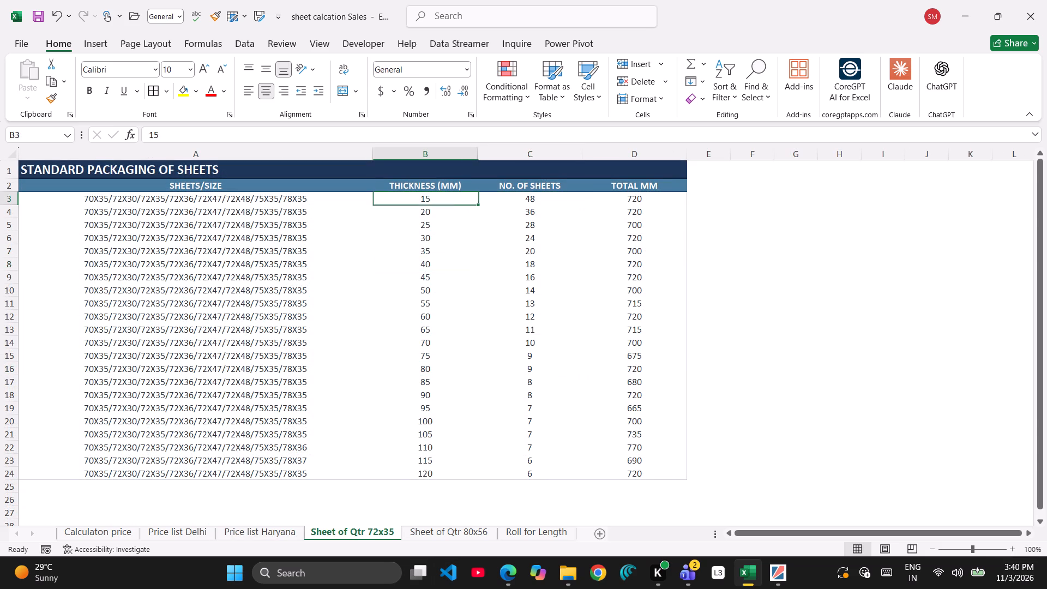
key("Left")
key("Left")
key("shift+Right")
key("shift+Right")
key("shift+Right")
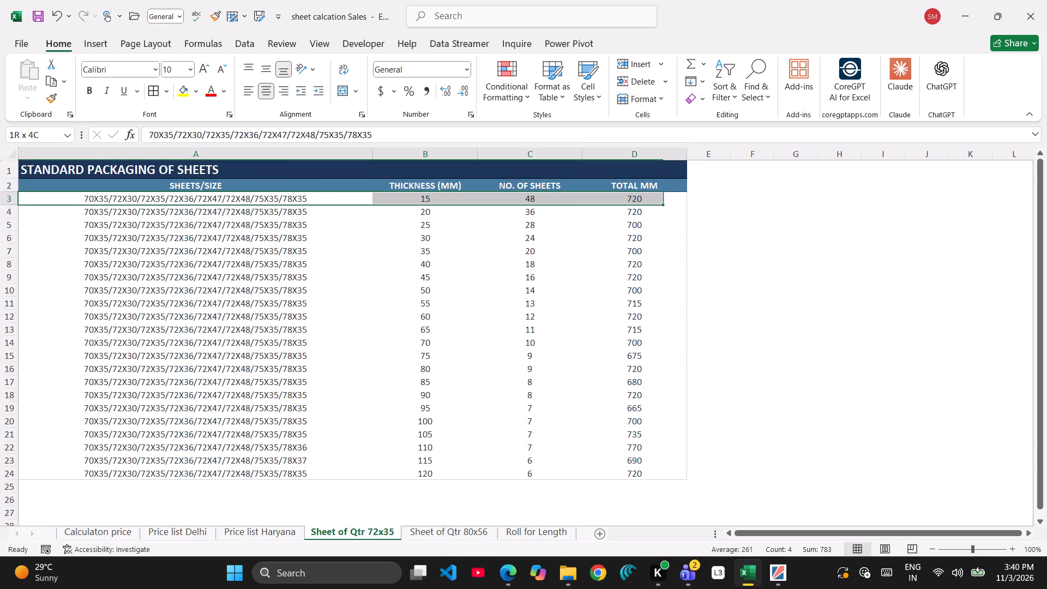
key("shift+Down")
key("shift+Down")
key("shift+Down")
key("shift+Down")
key("shift+Down")
key("shift+Down")
key("shift+Down")
key("shift+Down")
key("shift+Down")
key("shift+Down")
key("shift+Down")
key("shift+Down")
key("shift+Down")
key("shift+Down")
key("shift+Down")
key("shift+Down")
key("shift+Down")
key("shift+Down")
key("shift+Down")
key("shift+Down")
key("shift+Down")
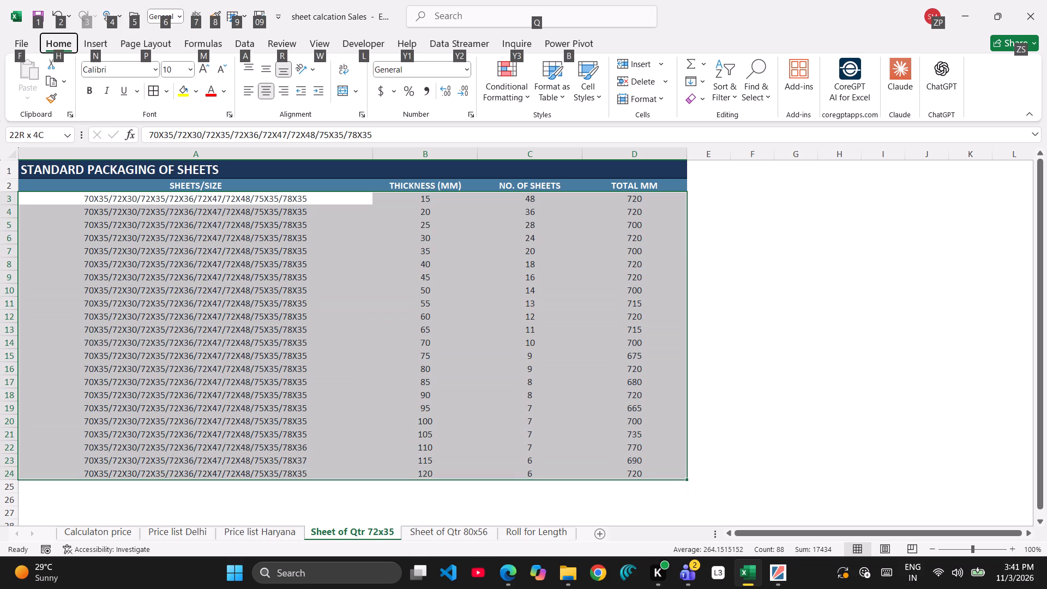
key("h")
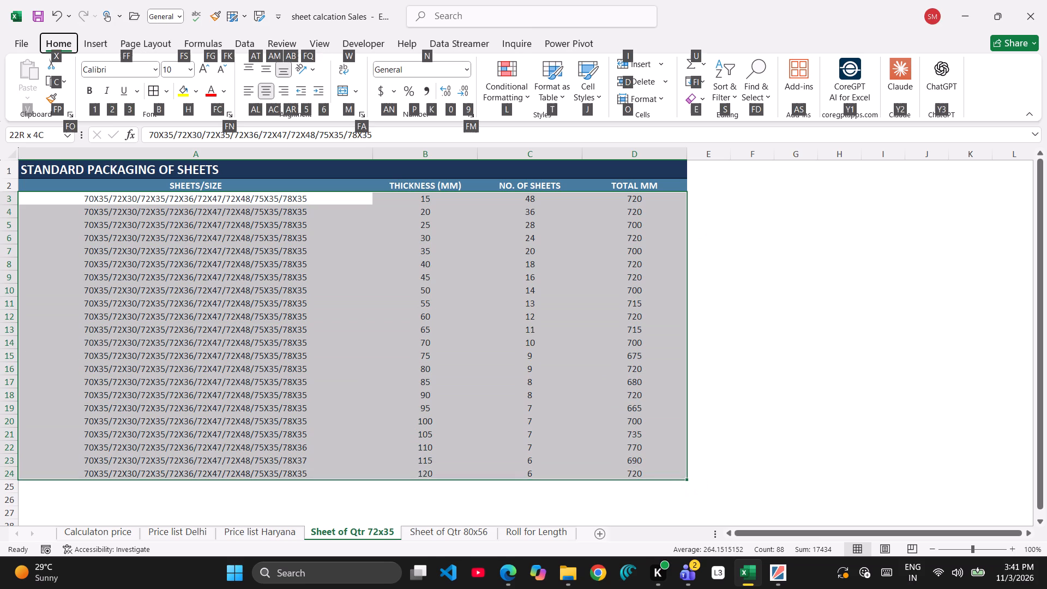
key("b")
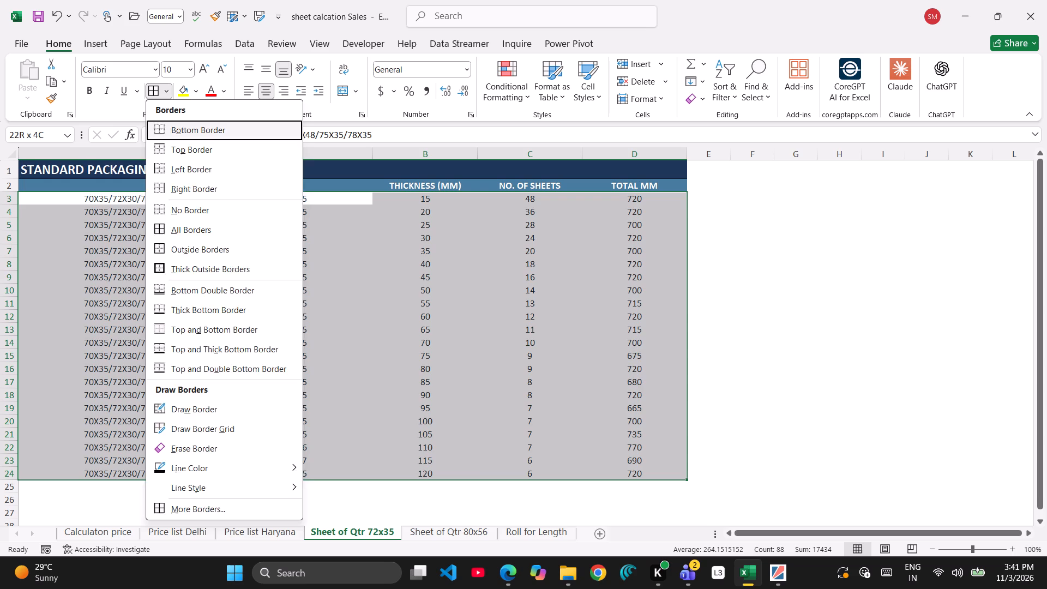
key("a")
Bold the NO. OF SHEETS values in C3 to C24 on the Sheet of Qtr 72x35 sheet.
key("Right")
key("Down")
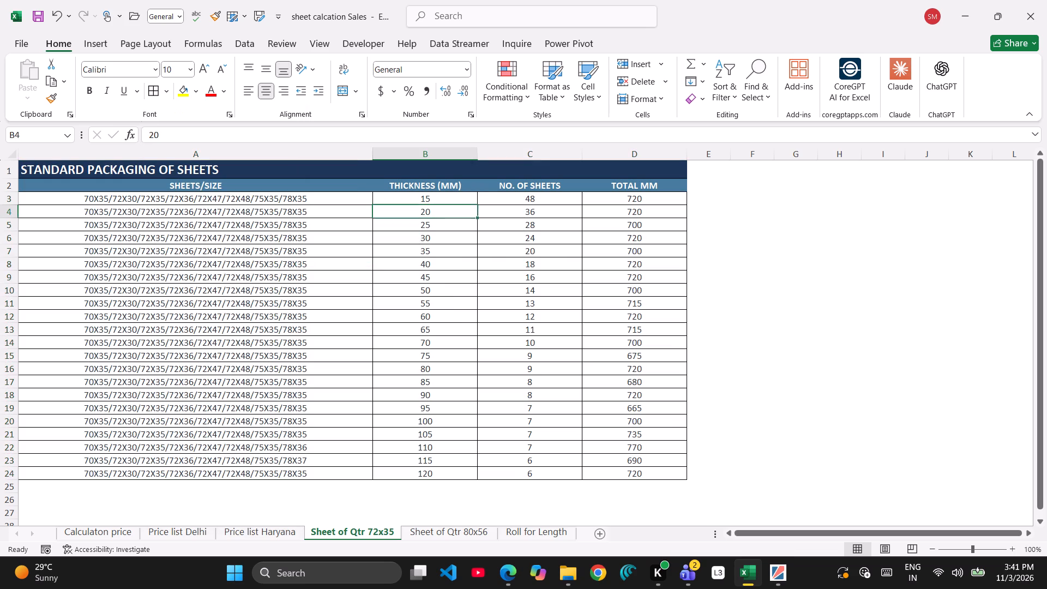
key("Right")
key("Up")
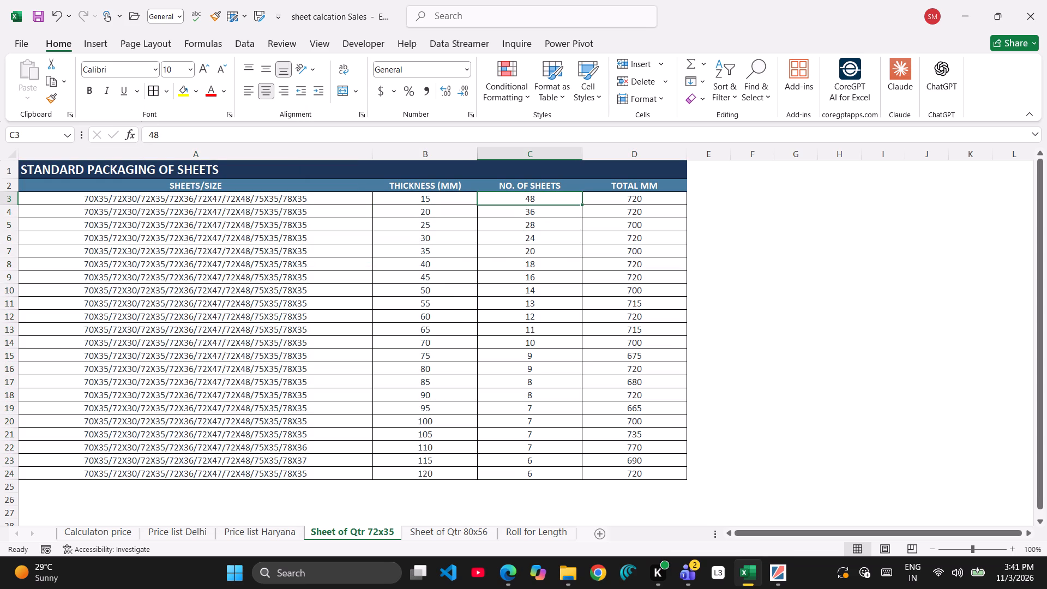
key("shift+Down")
key("shift+Down")
key("shift+Down")
key("shift+Down")
key("shift+Down")
key("shift+Down")
key("shift+Down")
key("shift+Down")
key("shift+Down")
key("shift+Down")
key("shift+Down")
key("shift+Down")
key("shift+Down")
key("shift+Down")
key("shift+Down")
key("shift+Down")
key("shift+Down")
key("shift+Down")
key("shift+Down")
key("shift+Down")
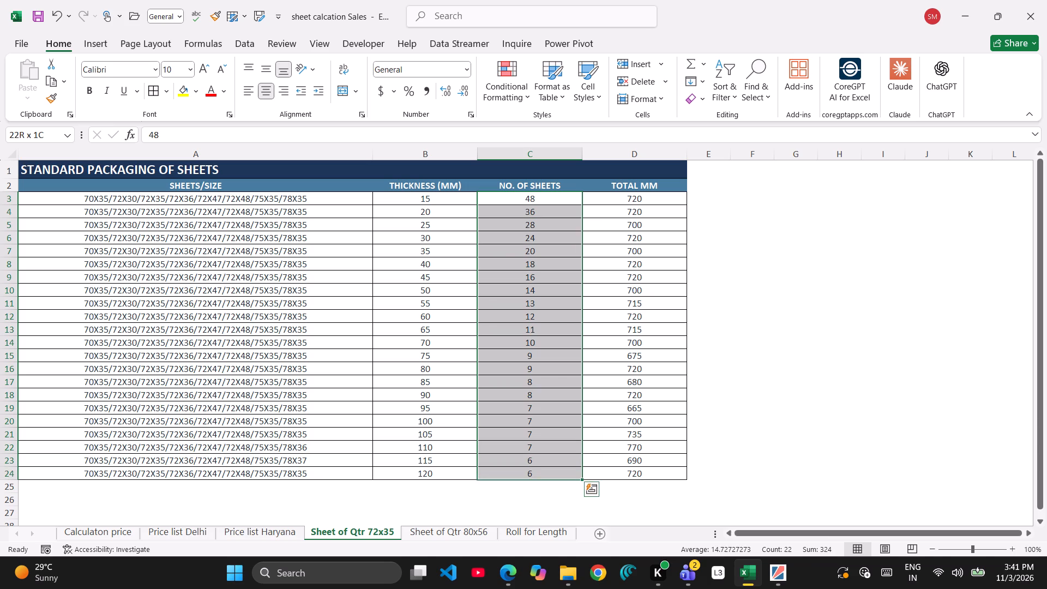
key("ctrl+b")
key("ctrl+Down")
key("Down")
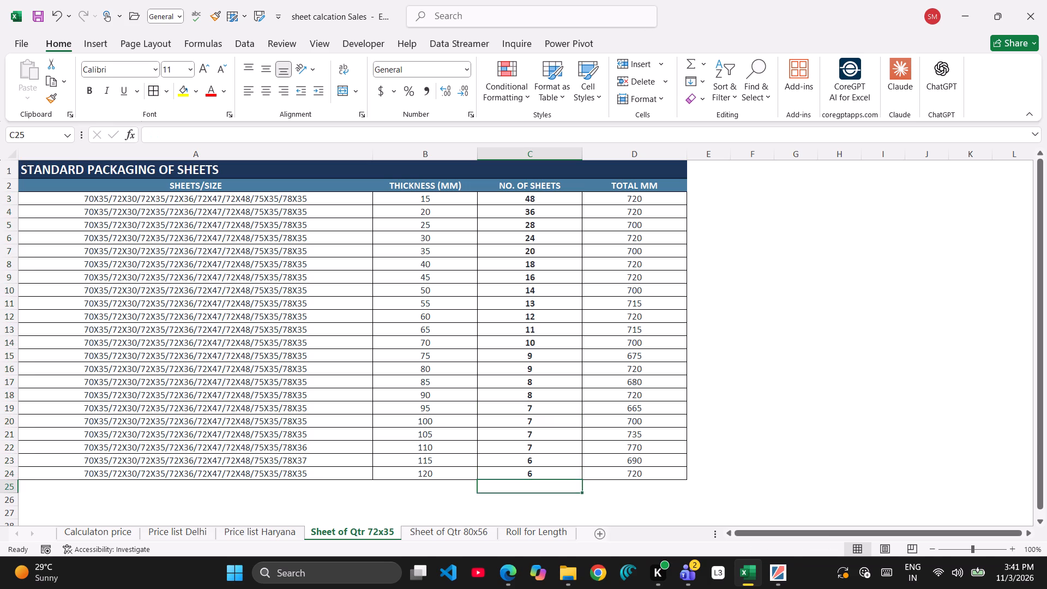
key("Down")
key("Left")
key("Down")
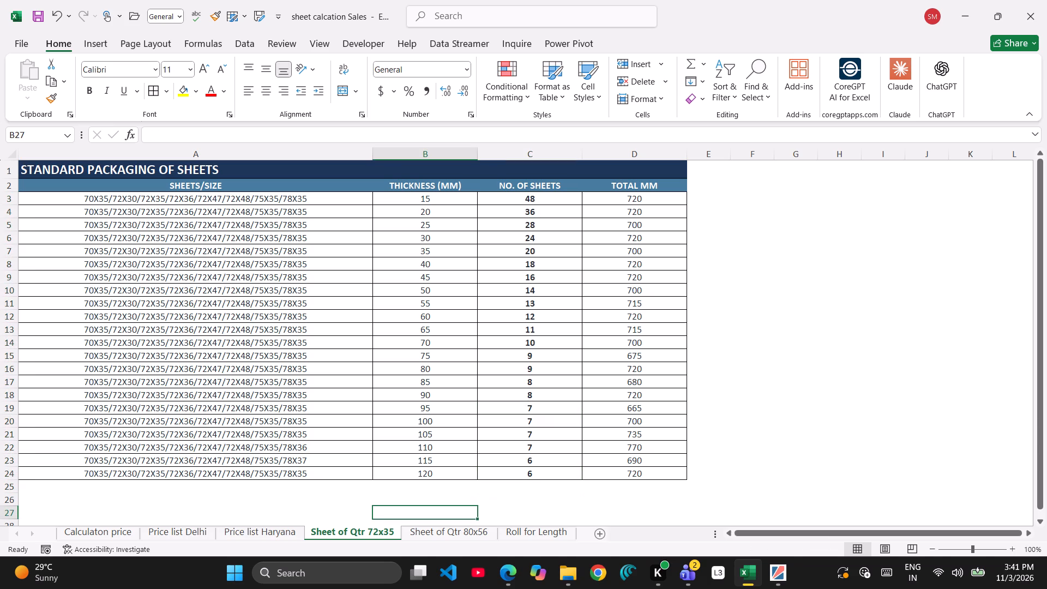
Apply all borders to the packaging table rows in A3 to D22 on the Sheet of Qtr 80x56 sheet.
left_click(478, 540)
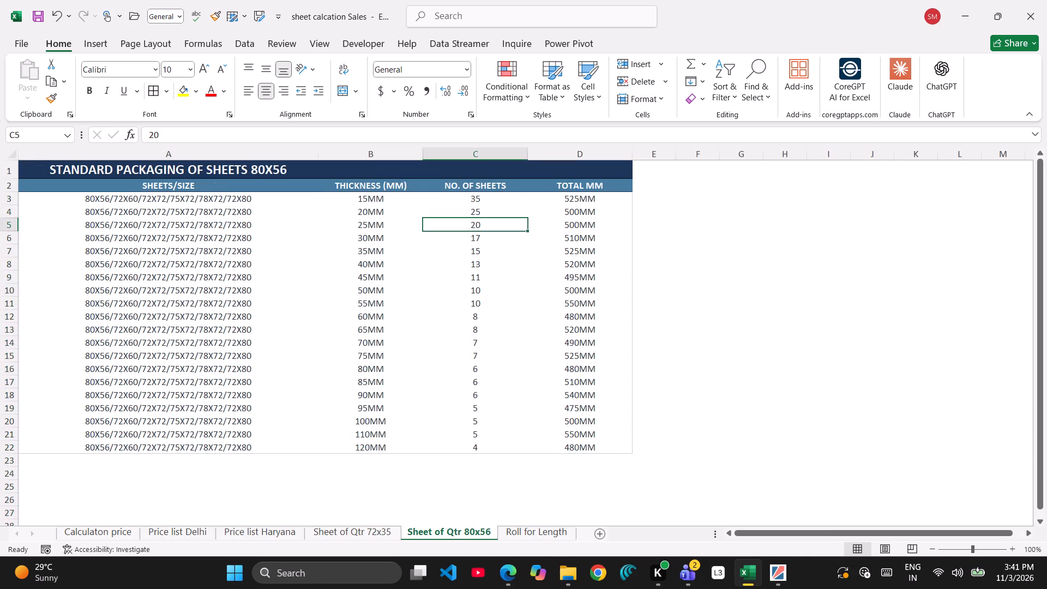
key("Up")
key("Up")
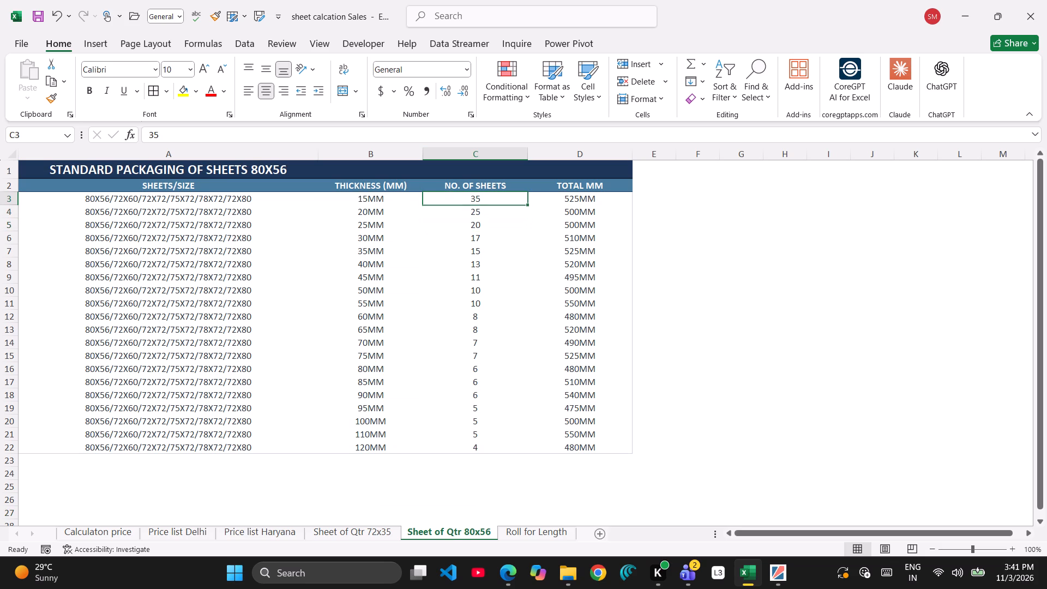
key("Down")
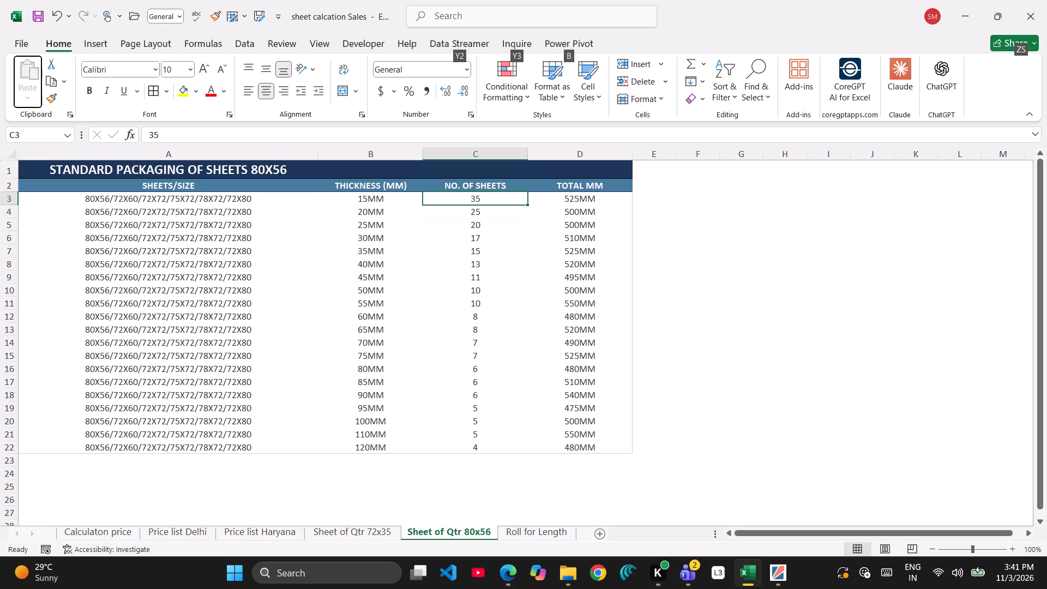
key("Left")
key("Escape")
key("Left")
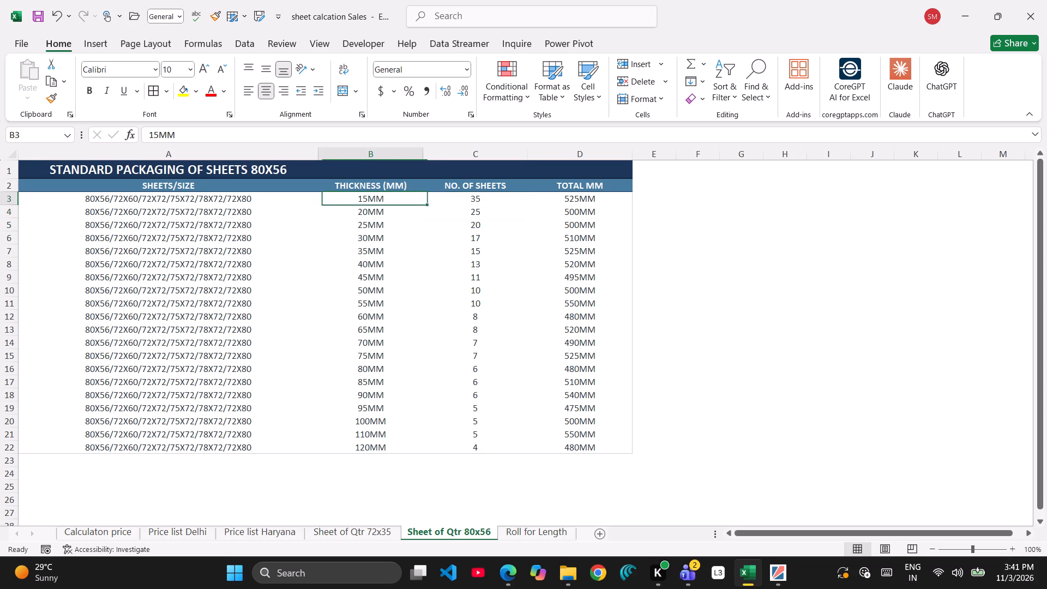
key("Left")
key("Left")
key("shift+Right")
key("shift+Right")
key("shift+Right")
key("shift+Down")
key("shift+Down")
key("shift+Down")
key("shift+Down")
key("shift+Down")
key("shift+Down")
key("shift+Down")
key("shift+Down")
key("shift+Down")
key("shift+Down")
key("shift+Down")
key("shift+Down")
key("shift+Down")
key("shift+Down")
key("shift+Down")
key("shift+Down")
key("shift+Down")
key("shift+Down")
key("shift+Down")
key("shift+Down")
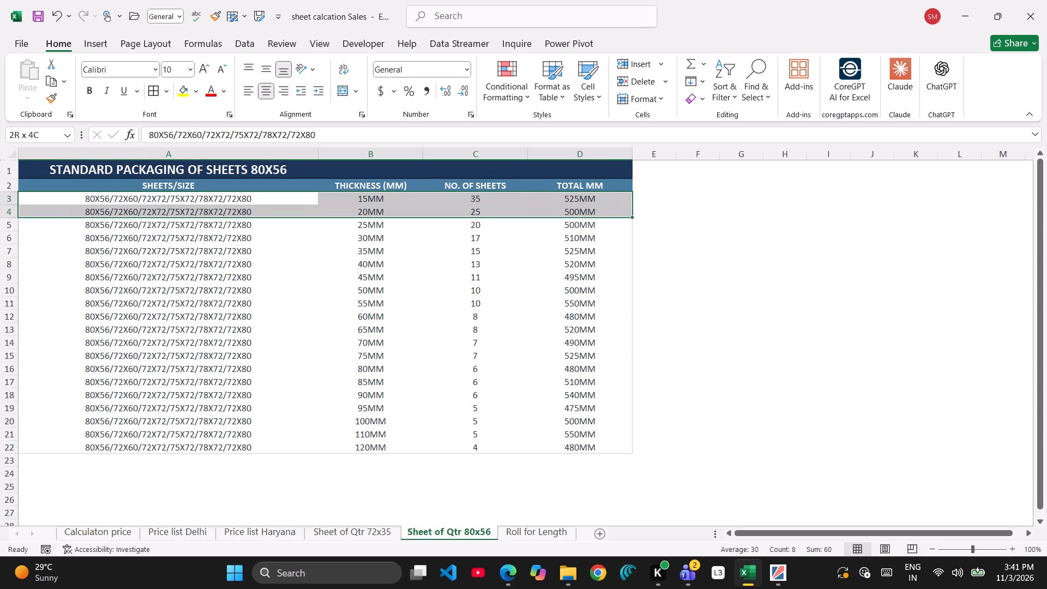
key("shift+Up")
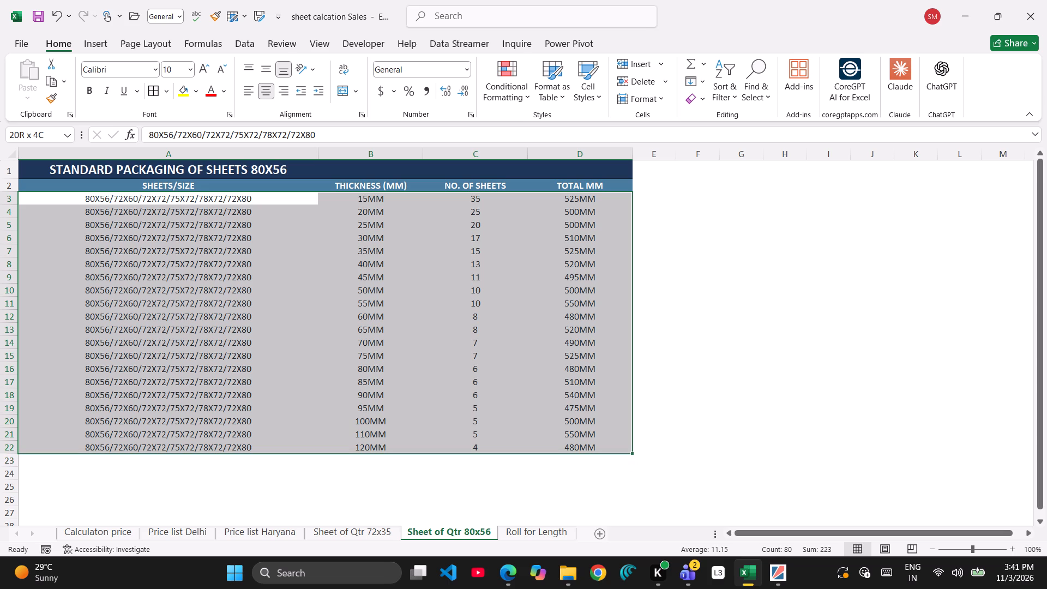
key("Down")
key("Right")
key("Right")
key("Right")
key("Right")
key("Right")
key("Right")
key("Right")
key("Left")
key("Left")
key("Return")
Bold the NO. OF SHEETS values in C3 to C22 on the Sheet of Qtr 80x56 sheet.
key("Right")
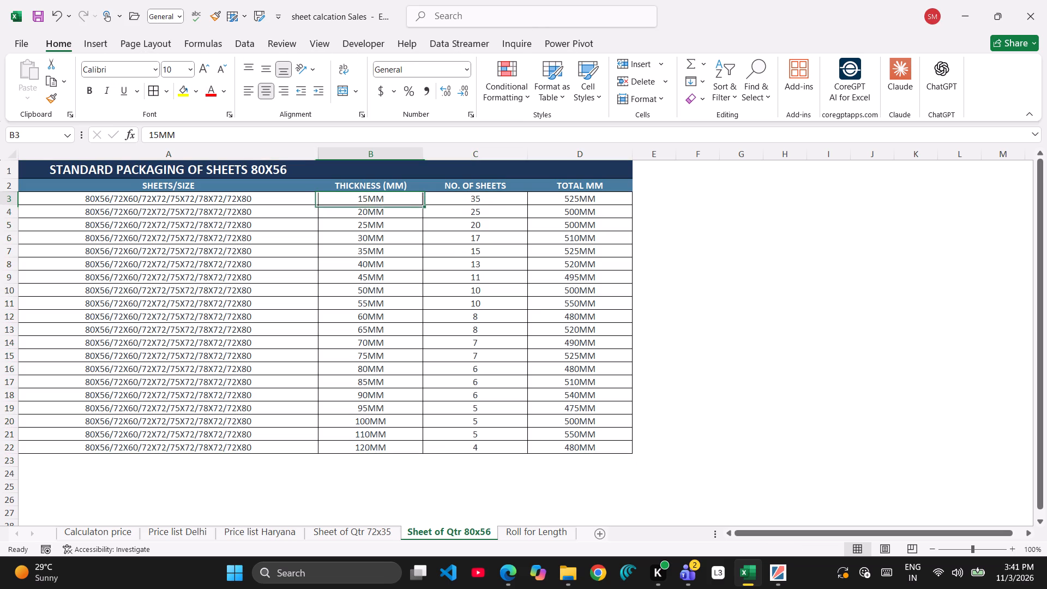
key("Right")
key("shift+Down")
key("shift+Down")
key("shift+Down")
key("shift+Down")
key("shift+Down")
key("shift+Down")
key("shift+Down")
key("shift+Down")
key("shift+Down")
key("shift+Down")
key("shift+Down")
key("shift+Down")
key("shift+Down")
key("shift+Down")
key("shift+Down")
key("shift+Down")
key("shift+Down")
key("shift+Down")
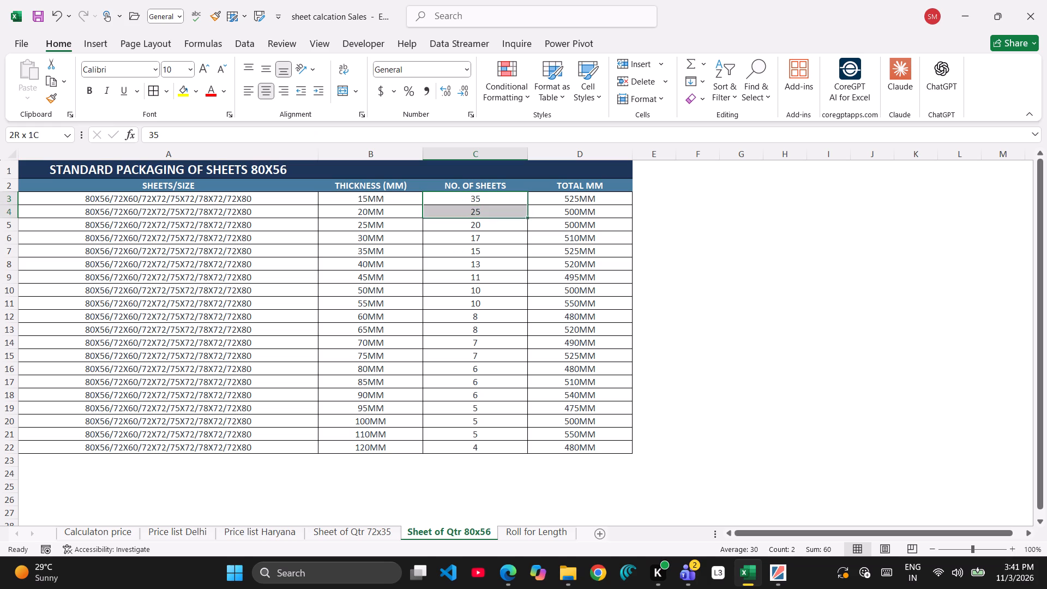
key("shift+Down")
key("ctrl+b")
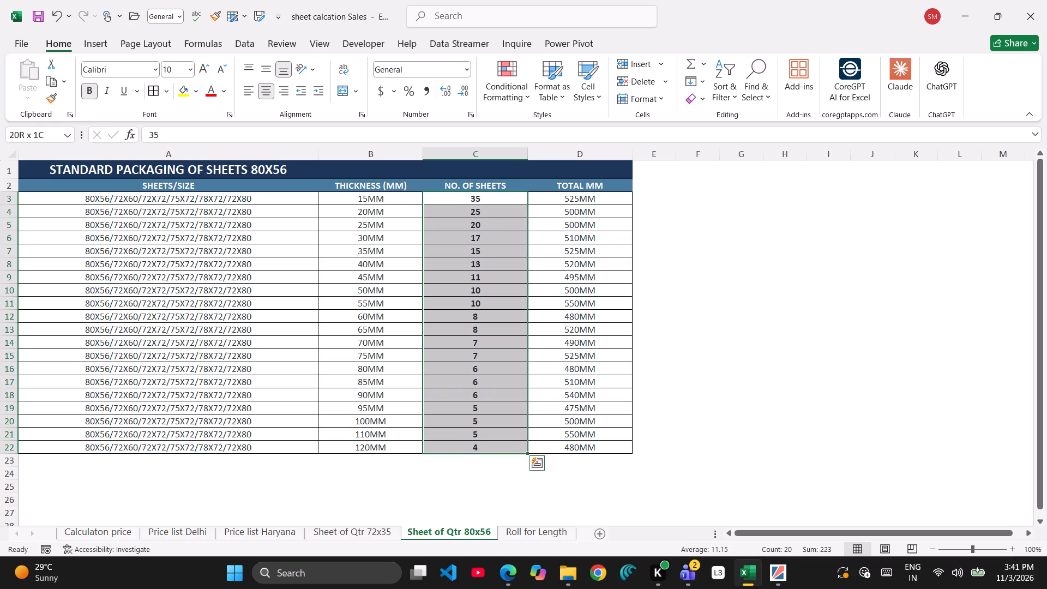
key("Right")
key("Left")
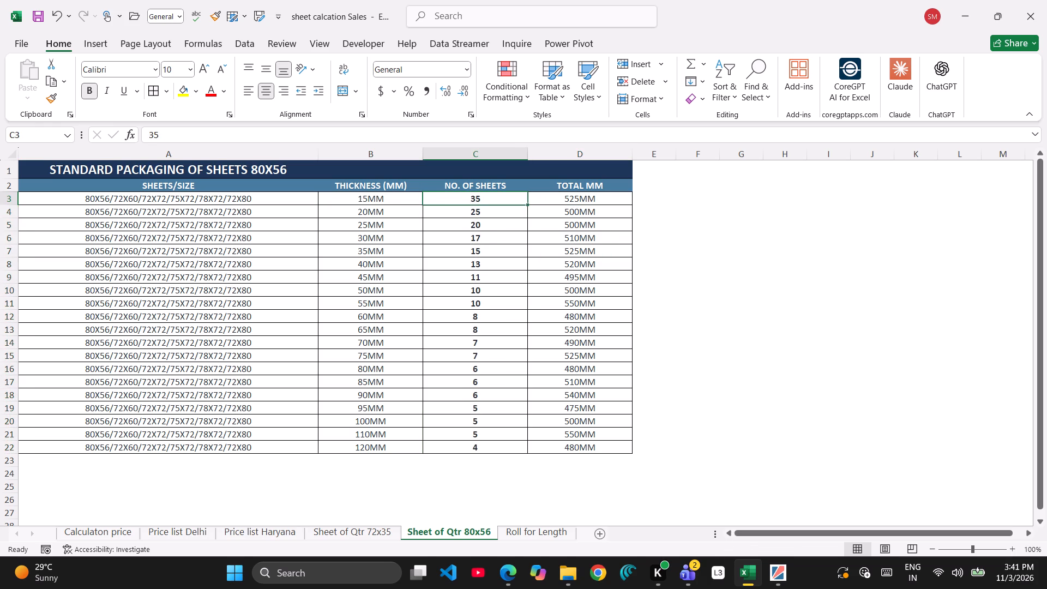
Review the layout and borders of all the roll packaging tables on the Roll for Length sheet.
left_click(556, 532)
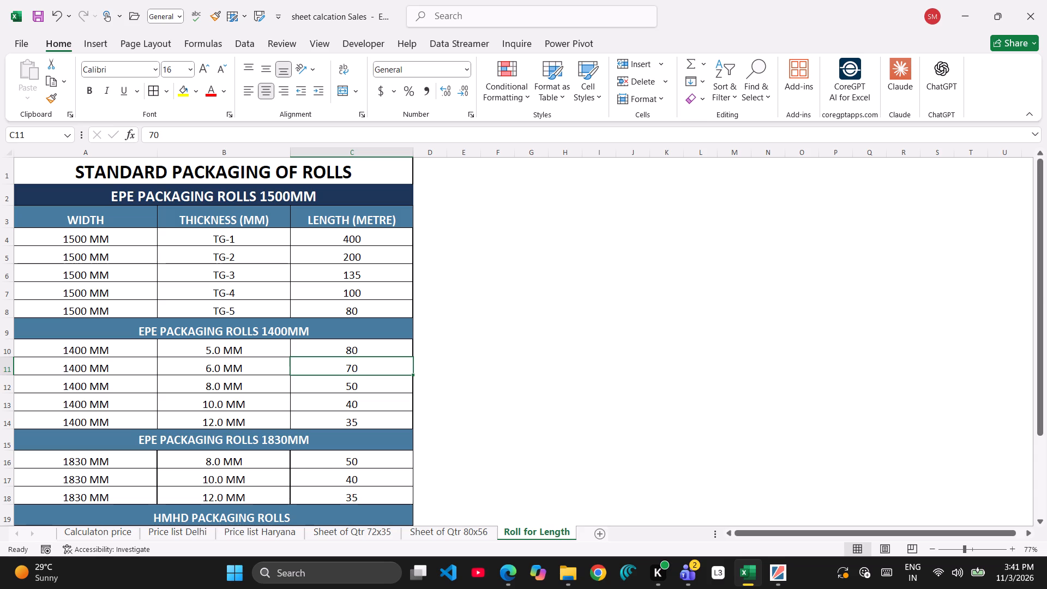
left_click(372, 248)
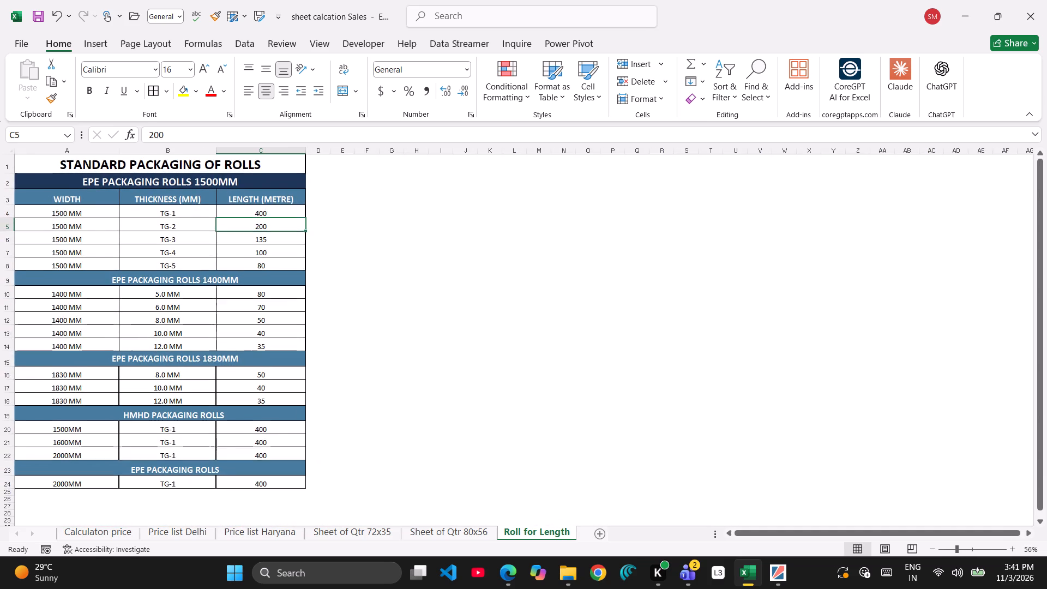
scroll(372, 248, "right", 1)
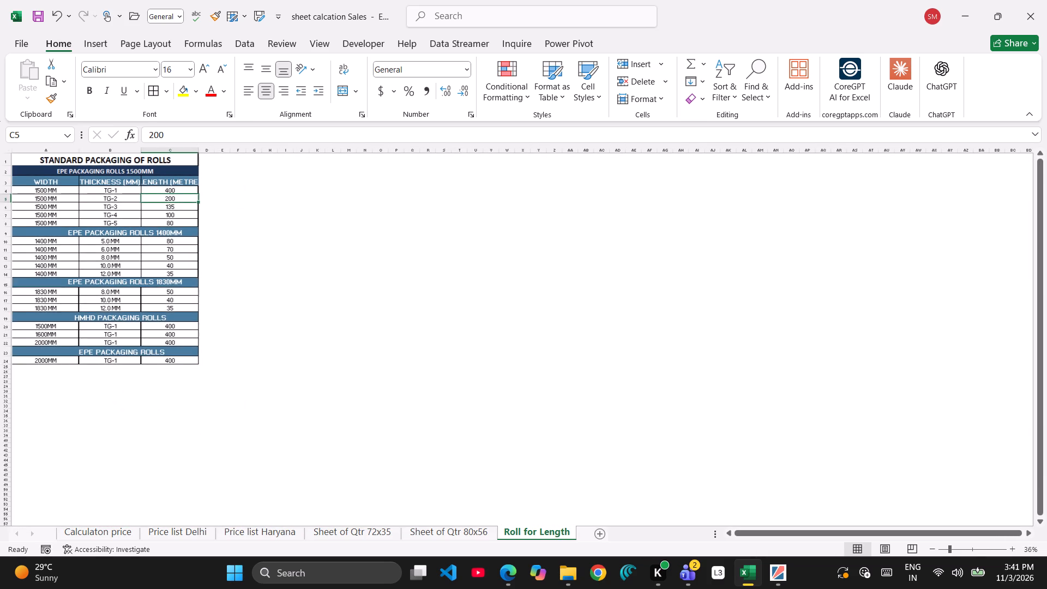
scroll(372, 248, "right", 2)
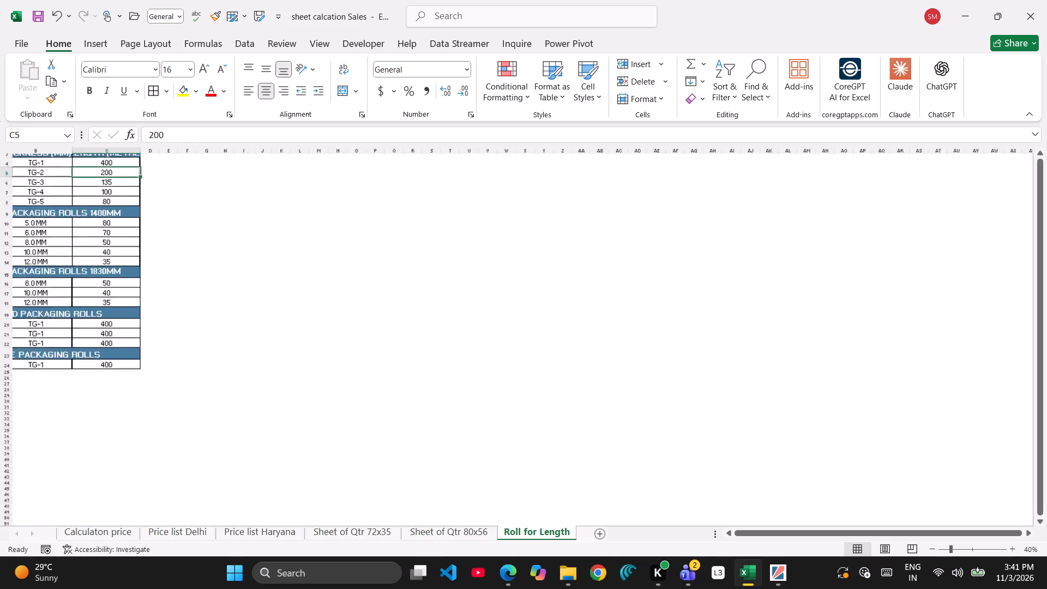
scroll(467, 350, "right", 5)
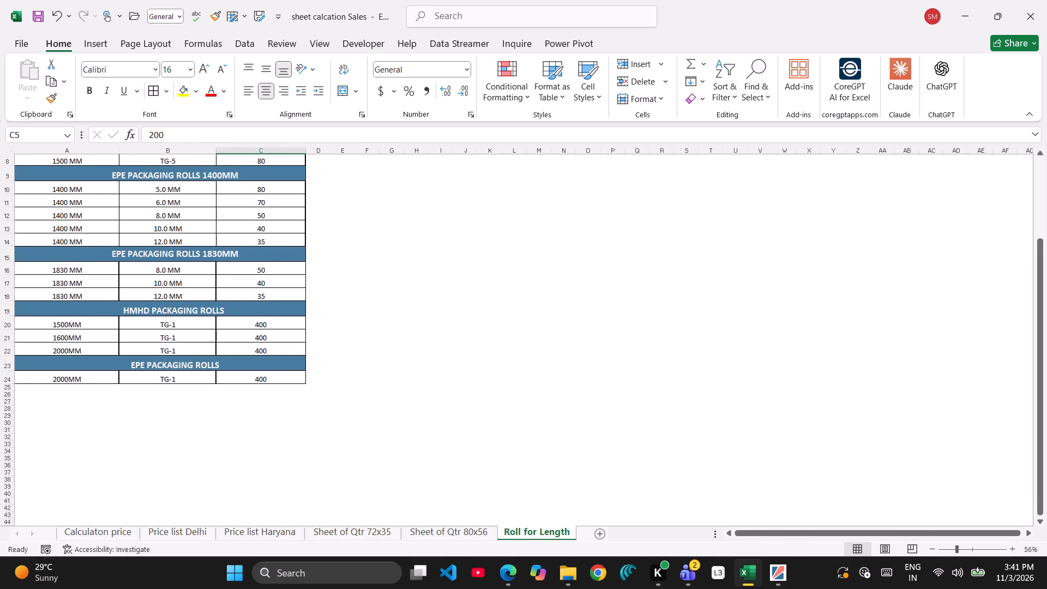
scroll(467, 350, "right", 4)
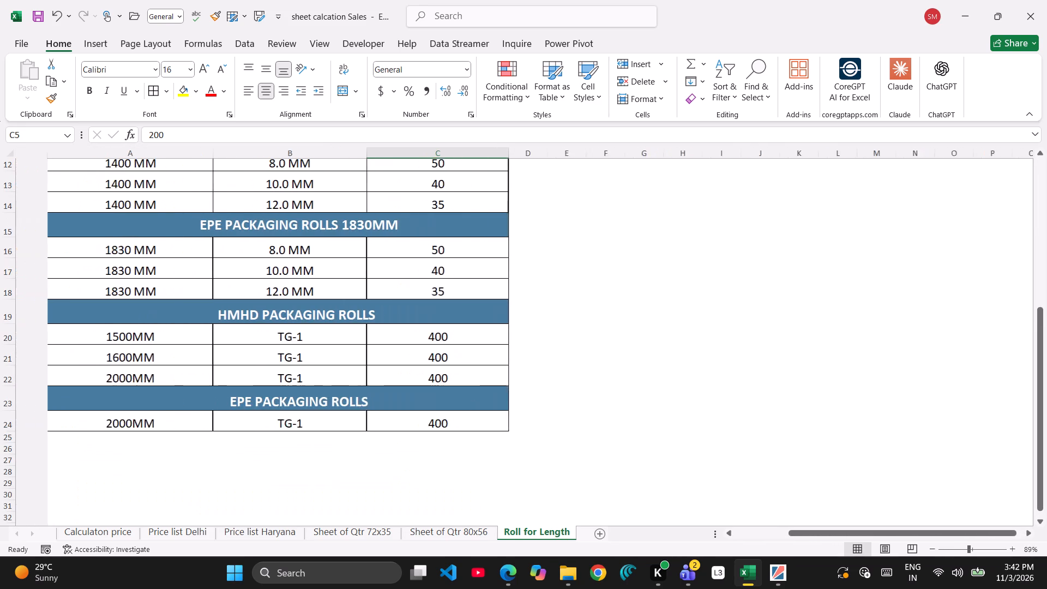
scroll(477, 362, "up", 2)
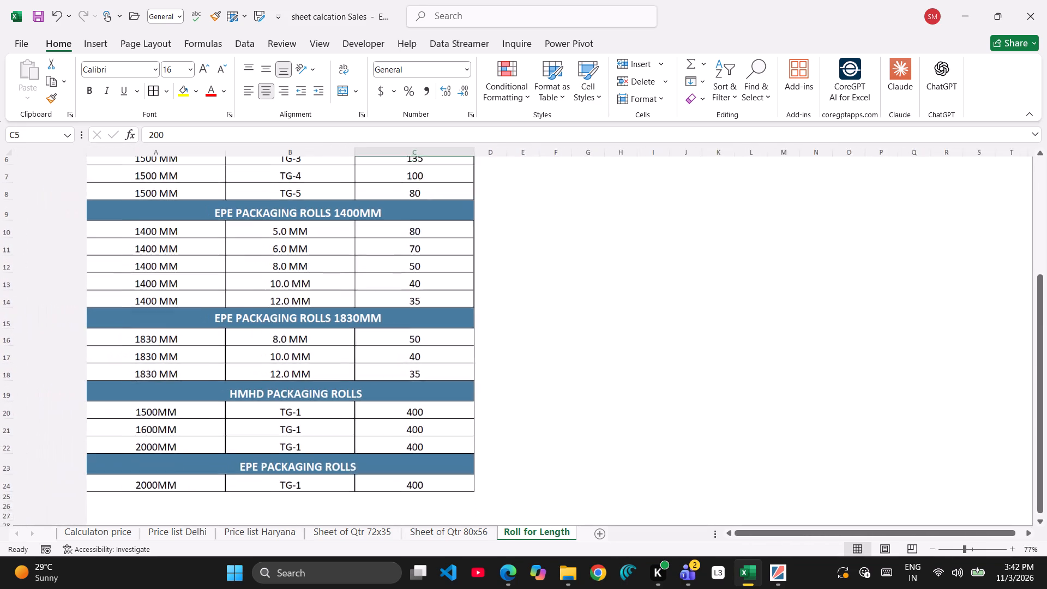
scroll(477, 362, "up", 1)
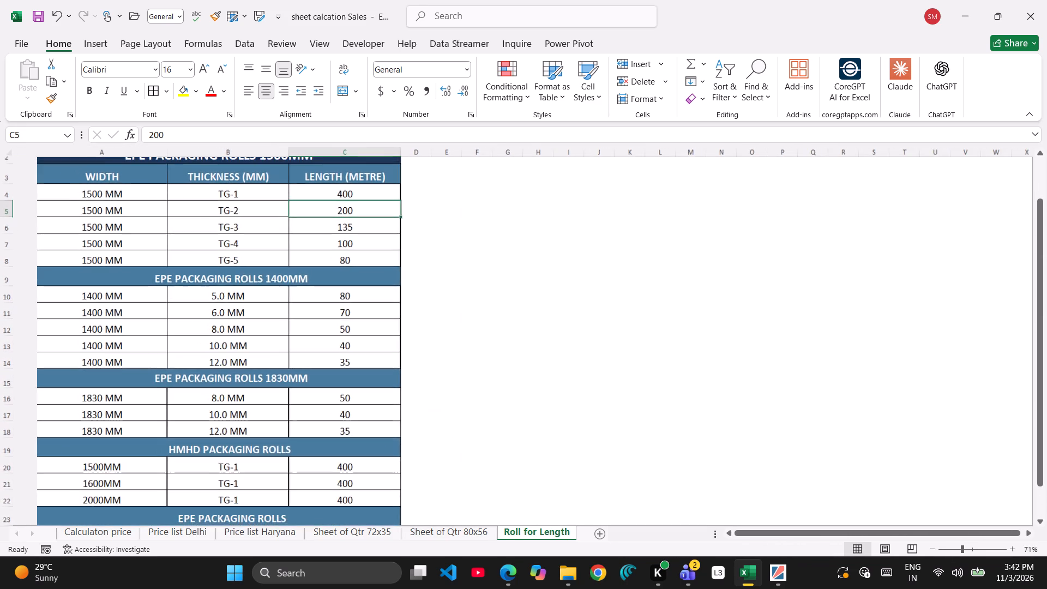
scroll(477, 362, "down", 1)
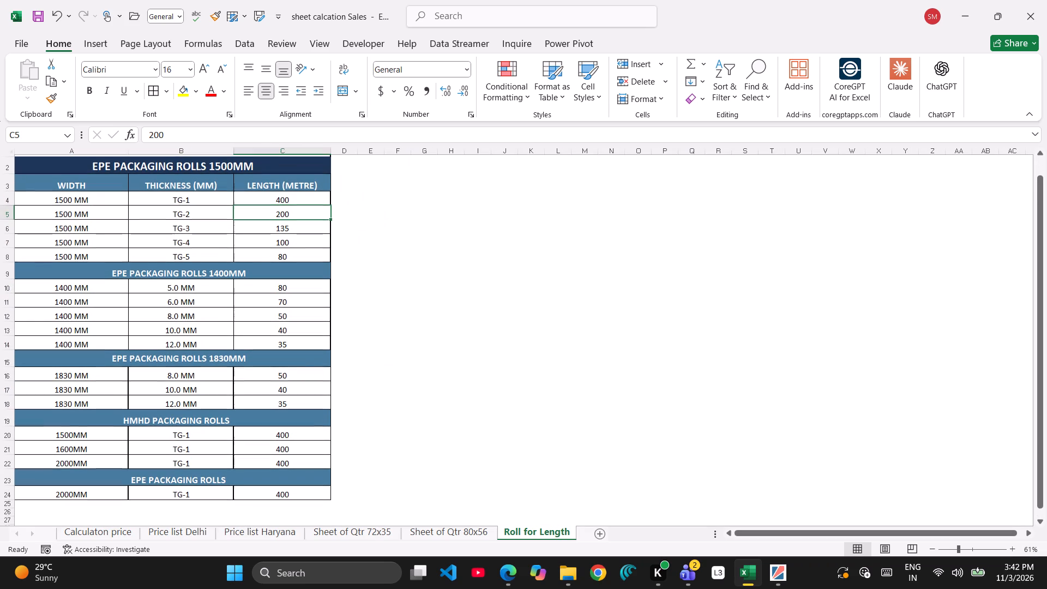
key("Left")
key("Left")
key("Right")
key("Right")
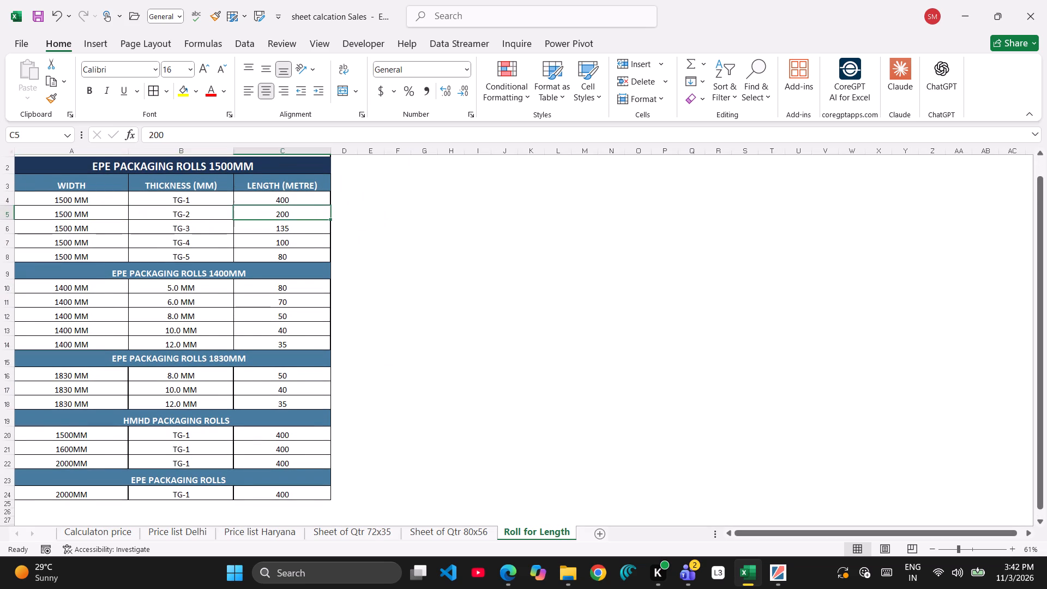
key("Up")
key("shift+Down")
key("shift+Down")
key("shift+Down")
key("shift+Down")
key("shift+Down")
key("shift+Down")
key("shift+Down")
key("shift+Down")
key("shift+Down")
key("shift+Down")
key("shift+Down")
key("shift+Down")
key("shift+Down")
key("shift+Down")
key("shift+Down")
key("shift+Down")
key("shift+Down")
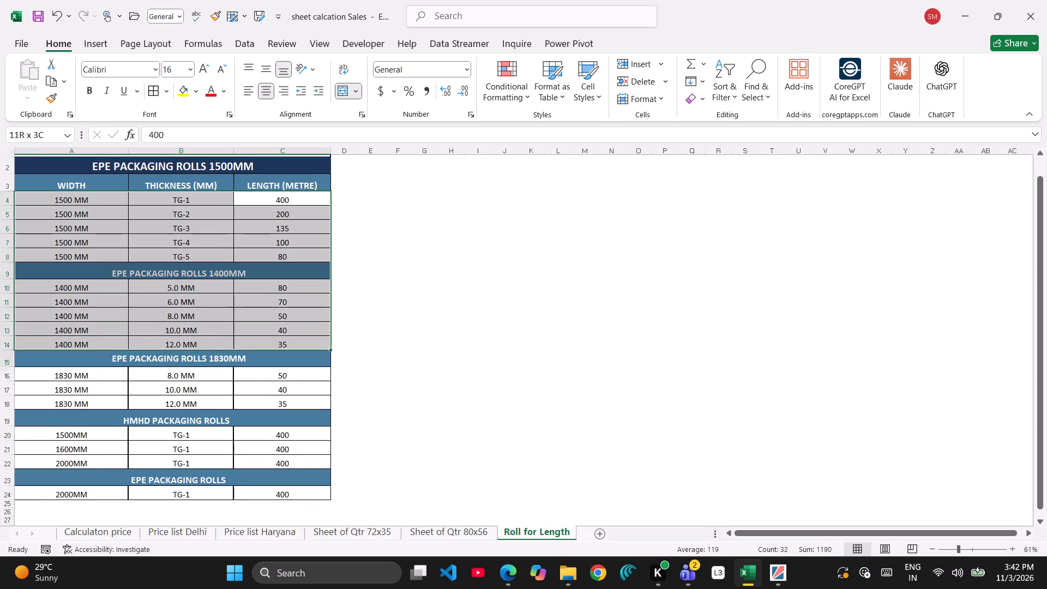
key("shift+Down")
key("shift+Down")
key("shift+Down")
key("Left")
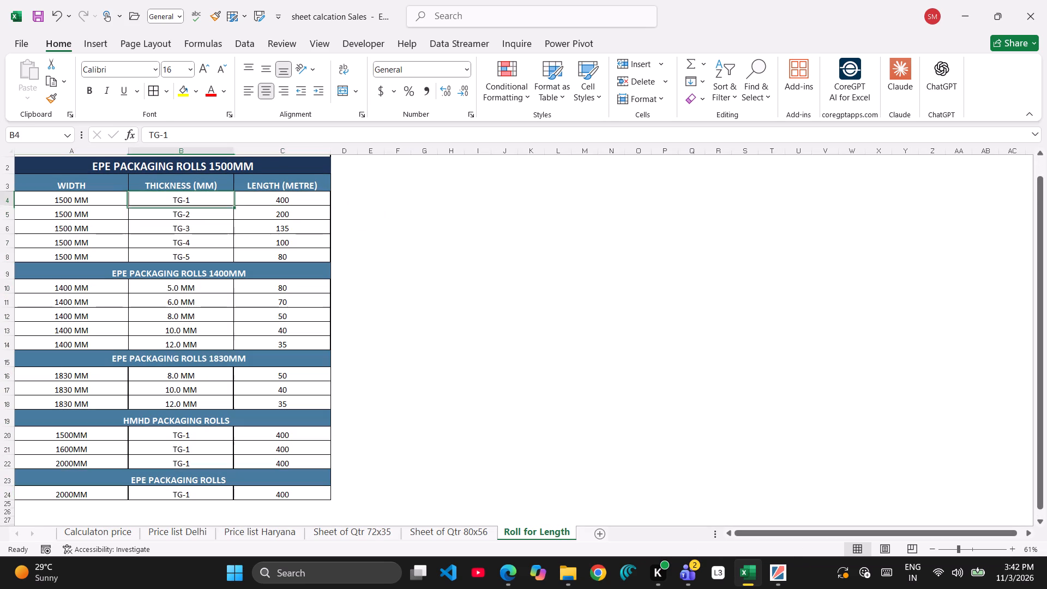
Bold the LENGTH (METRE) values in C4 to C8 of the EPE PACKAGING ROLLS 1500MM table.
key("Right")
key("shift+Down")
key("shift+Down")
key("shift+Down")
key("shift+Down")
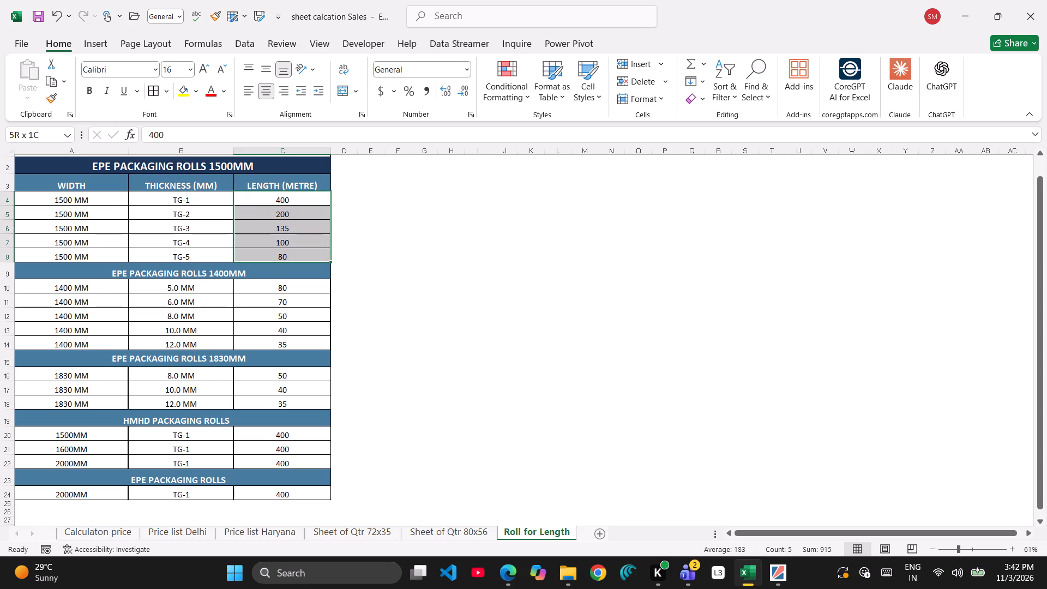
key("ctrl+b")
Bold the length values in C10 to C14 of the EPE PACKAGING ROLLS 1400MM table.
key("Down")
key("Down")
key("Down")
key("Down")
key("Down")
key("Down")
key("Down")
key("Down")
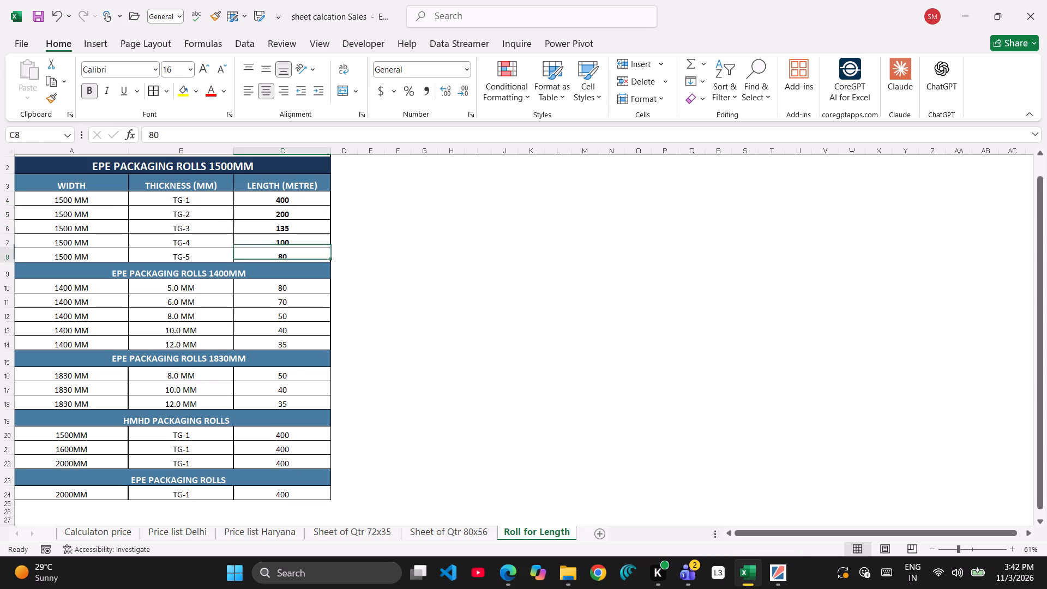
key("Up")
key("Up")
key("shift+Down")
key("shift+Down")
key("shift+Down")
key("shift+Down")
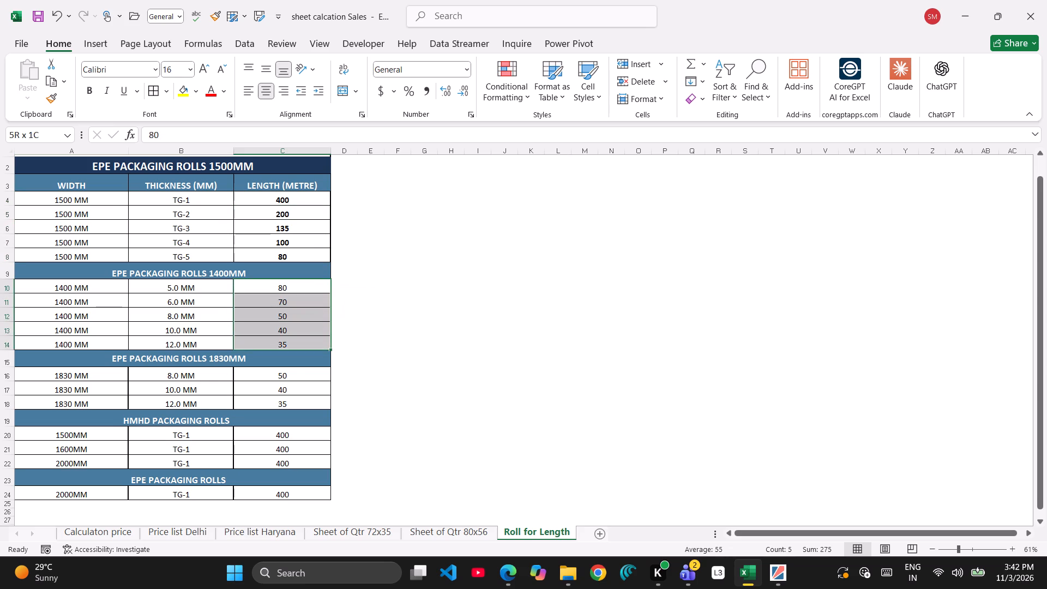
key("ctrl+b")
Bold the length values in C16 to C18 of the EPE PACKAGING ROLLS 1830MM table.
key("Down")
key("Down")
key("Down")
key("Down")
key("Down")
key("Down")
key("Down")
key("Down")
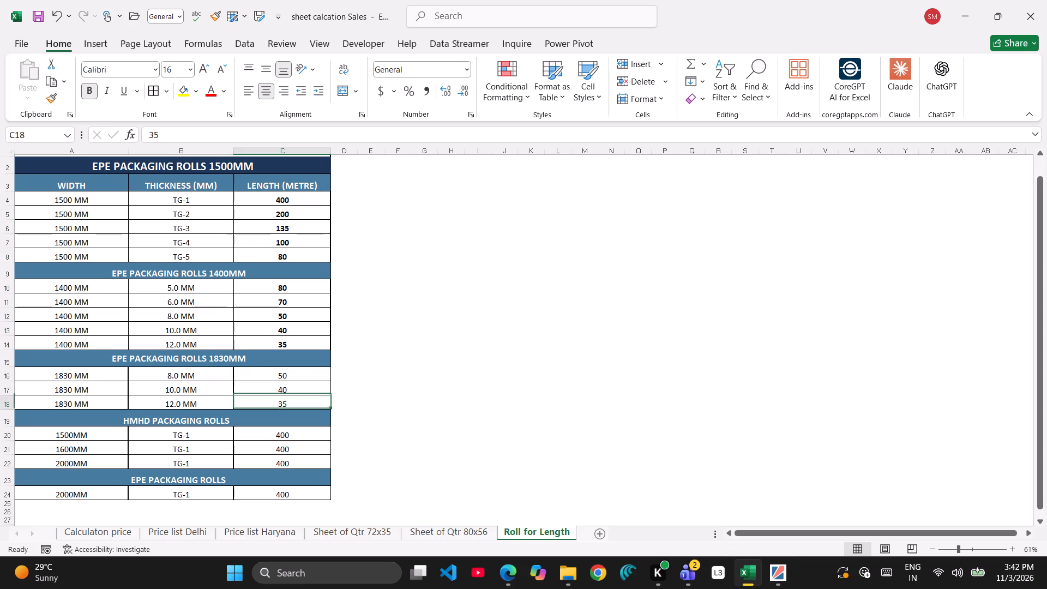
key("Up")
key("Up")
key("shift+Down")
key("shift+Down")
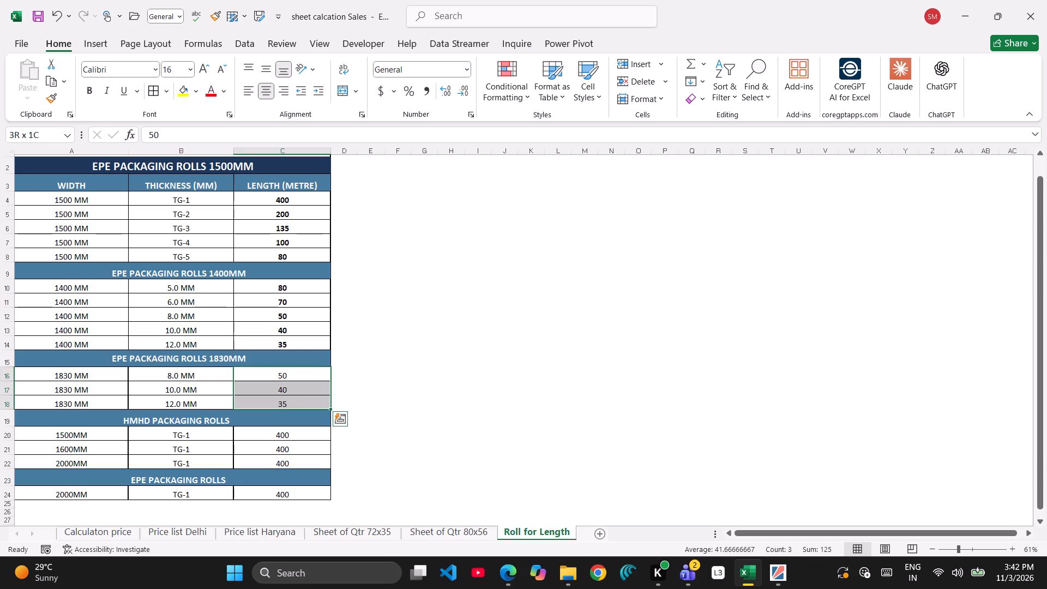
key("ctrl+b")
Bold the length values in C20 to C22 of the HMHD PACKAGING ROLLS table.
key("Down")
key("Down")
key("Down")
key("Down")
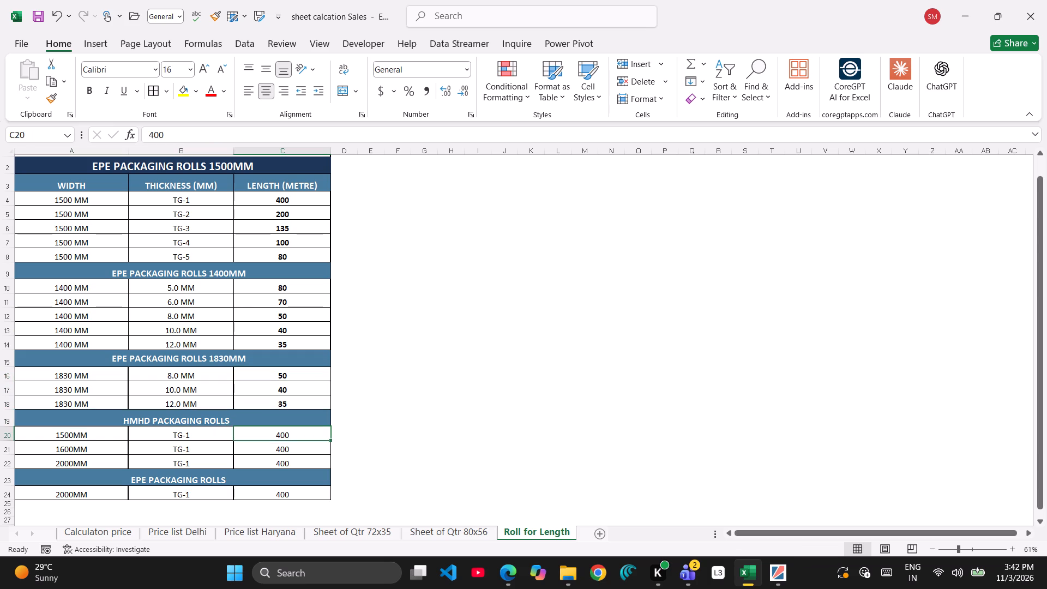
key("Up")
key("Down")
key("shift+Down")
key("shift+Down")
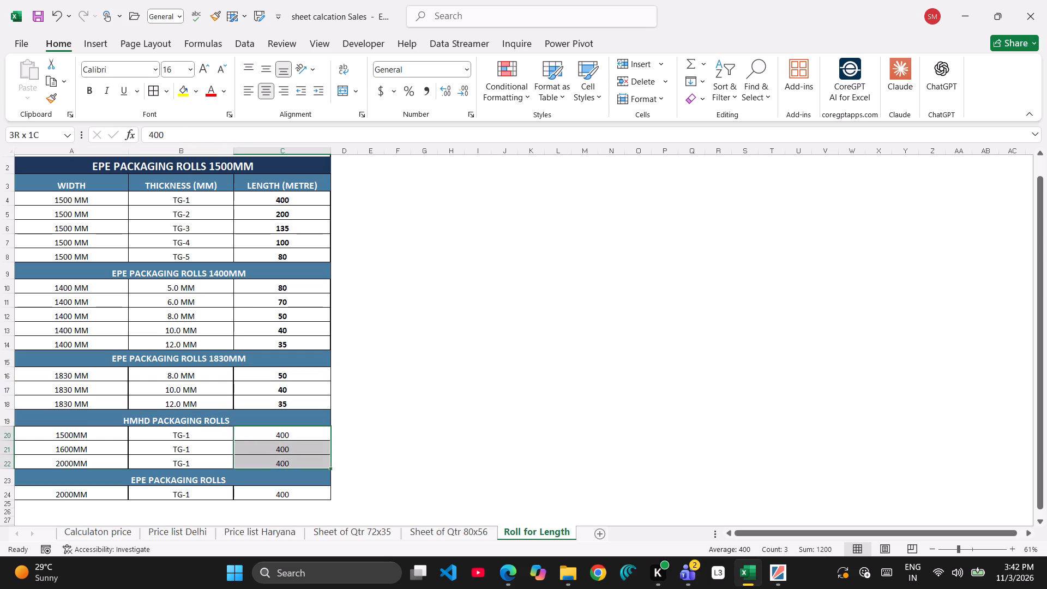
key("ctrl+b")
Bold the length value in C24 of the last EPE PACKAGING ROLLS table.
key("Down")
key("Down")
key("Down")
key("Down")
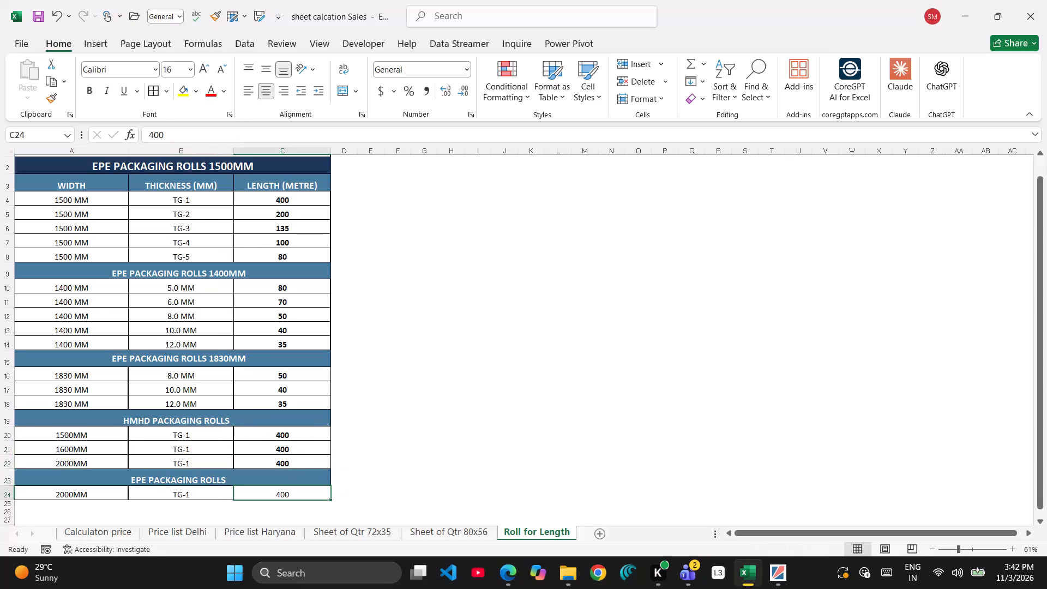
key("ctrl+b")
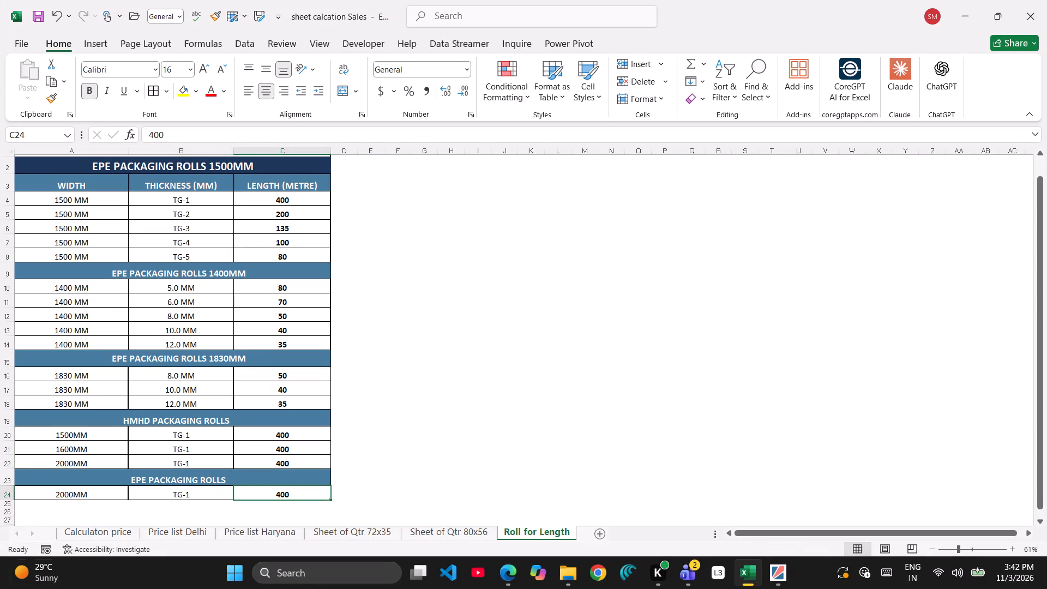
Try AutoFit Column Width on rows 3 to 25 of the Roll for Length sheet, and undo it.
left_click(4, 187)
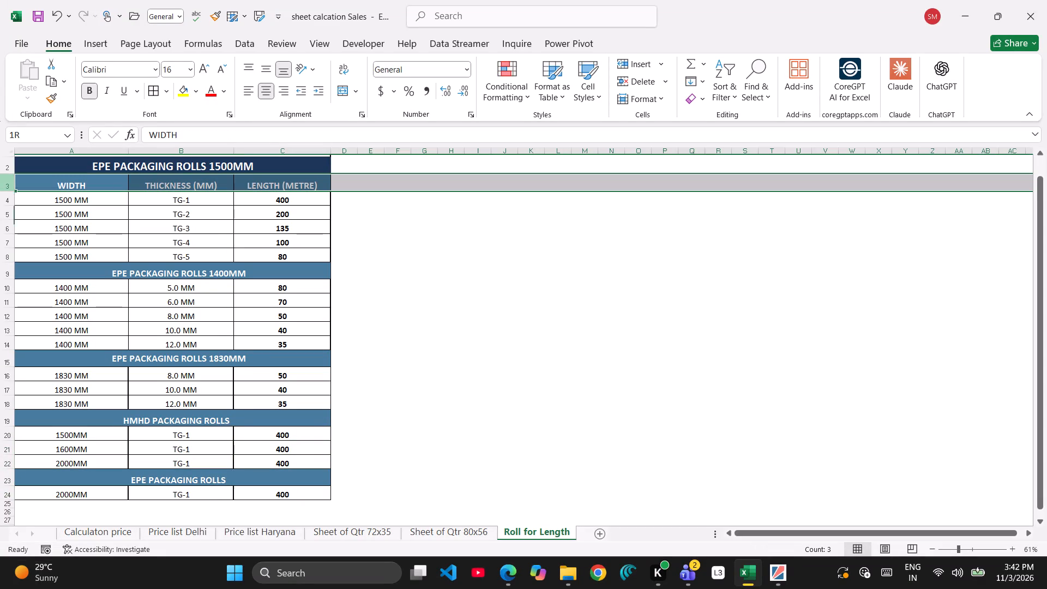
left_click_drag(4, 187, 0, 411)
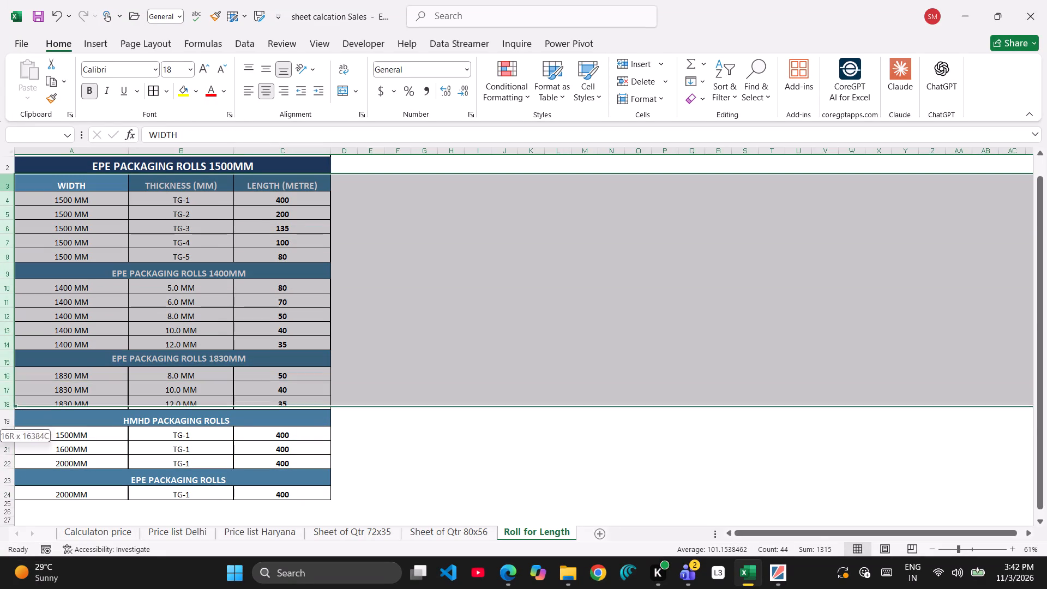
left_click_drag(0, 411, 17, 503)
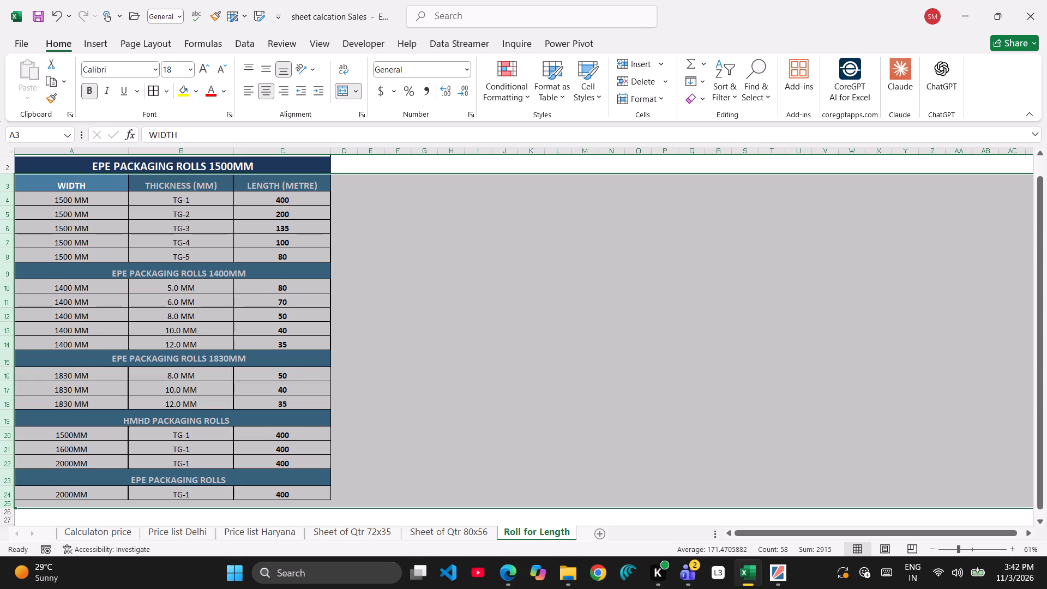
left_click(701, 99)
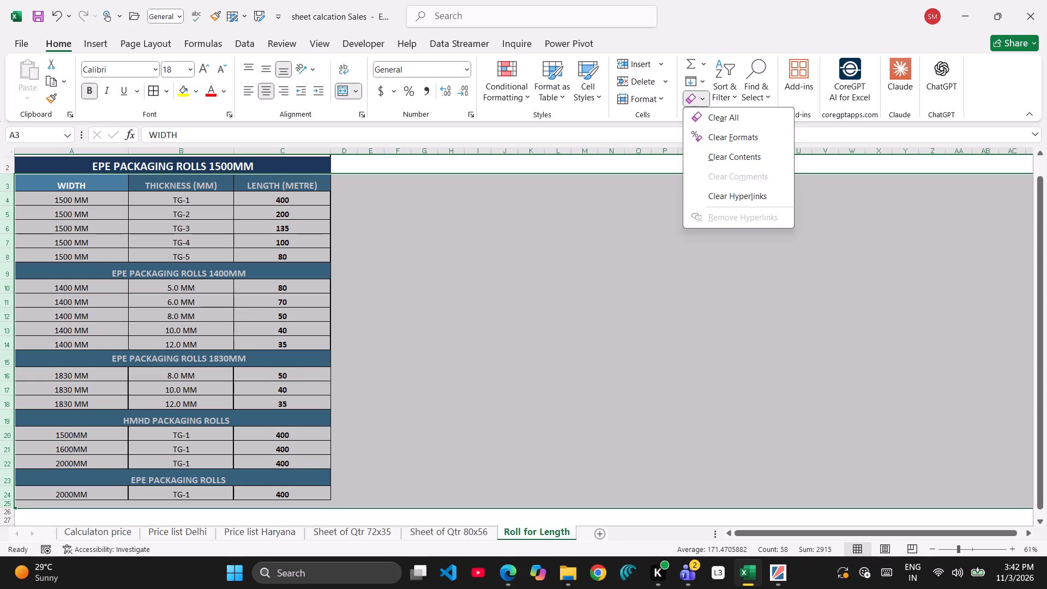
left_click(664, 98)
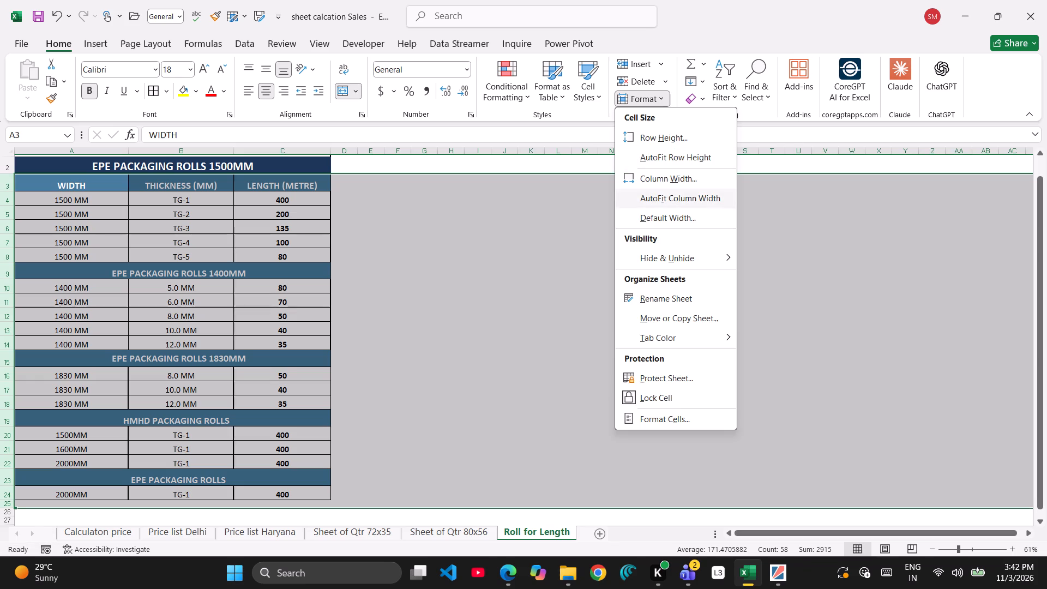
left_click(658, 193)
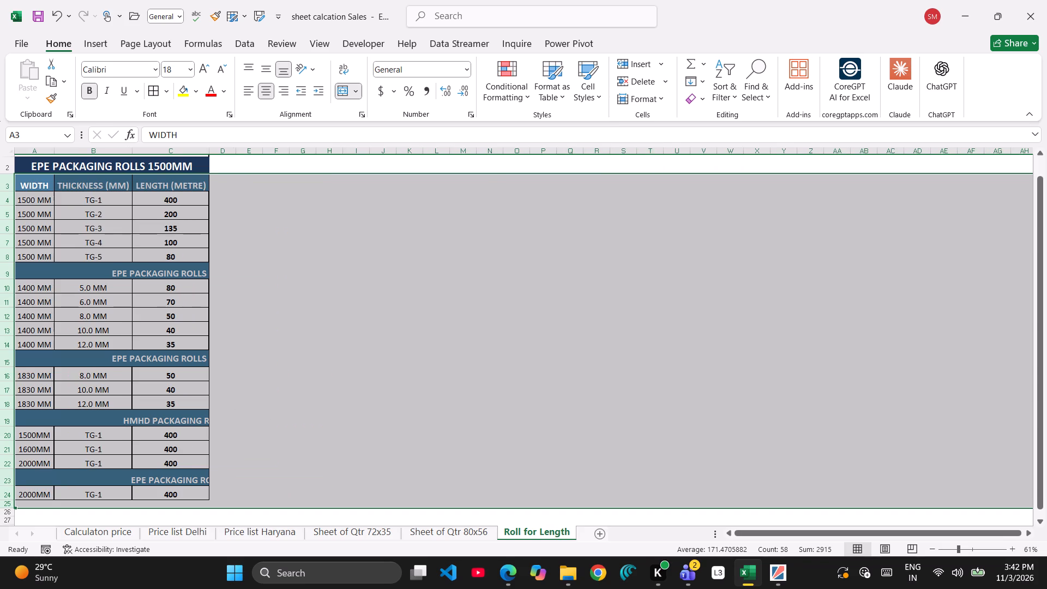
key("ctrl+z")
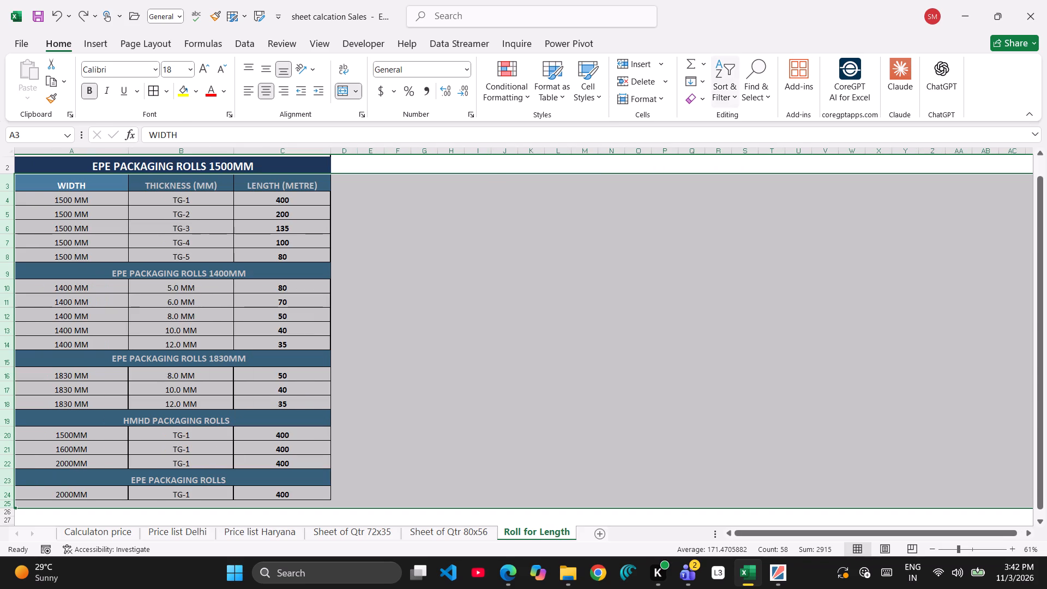
AutoFit the height of rows 3 to 25 on the Roll for Length sheet.
left_click(653, 101)
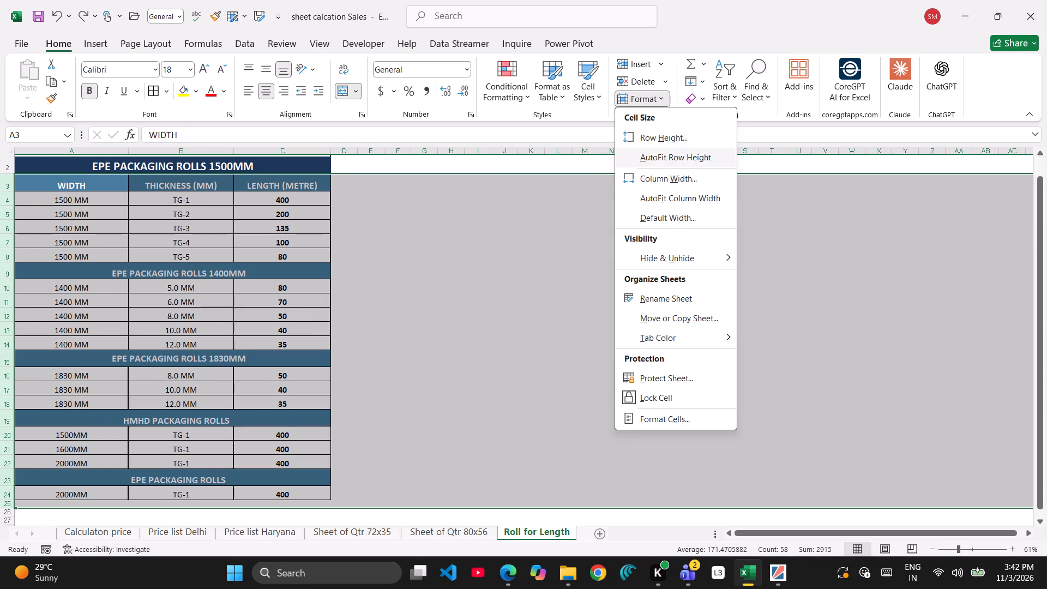
left_click(660, 165)
left_click(637, 236)
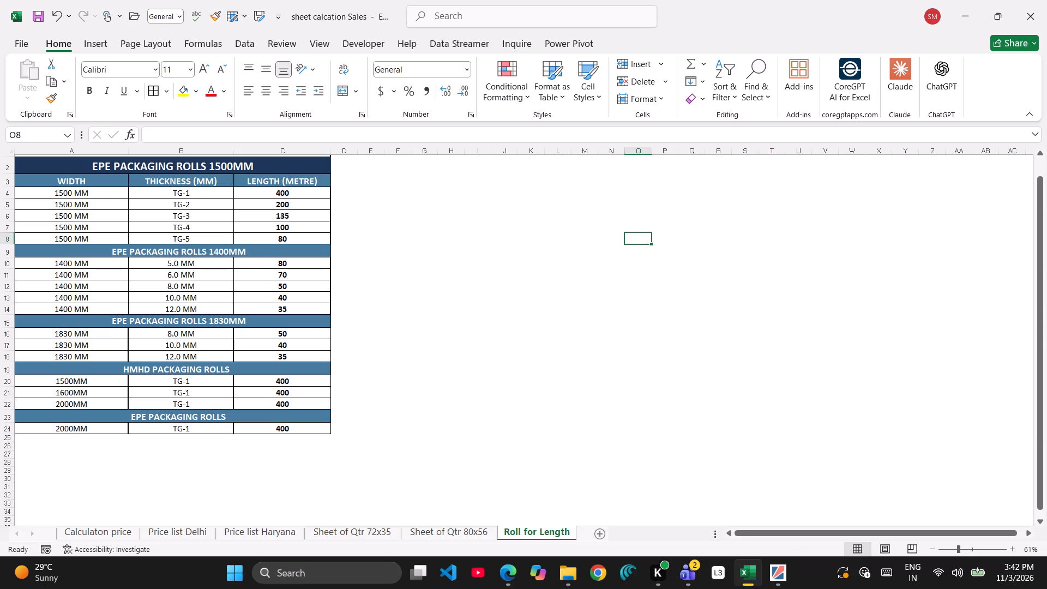
Check the layout of the Roll for Length, Calculaton price and Price list Delhi sheets.
scroll(500, 309, "right", 1)
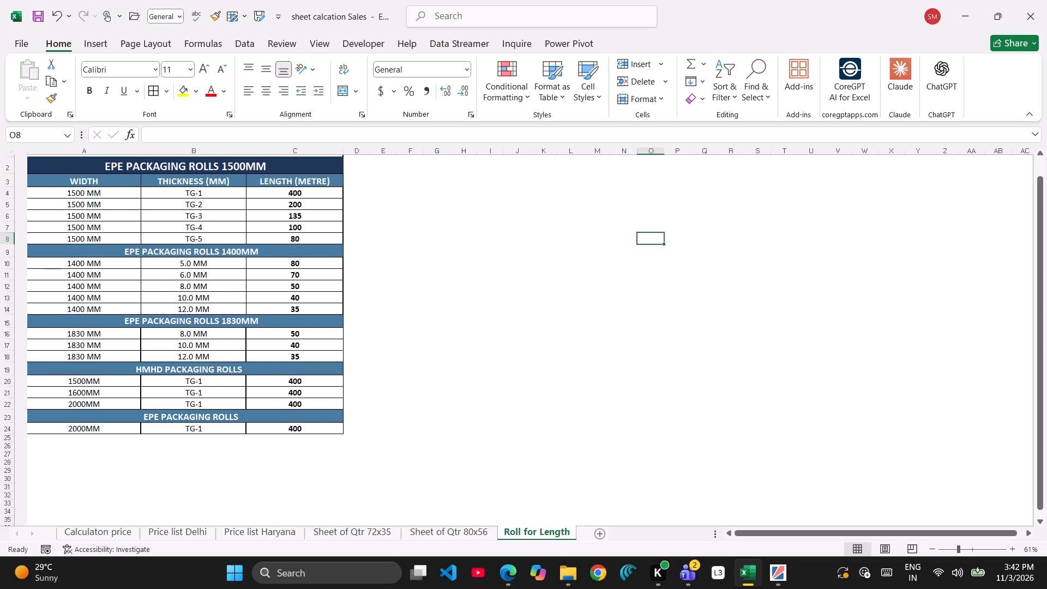
scroll(512, 313, "up", 1)
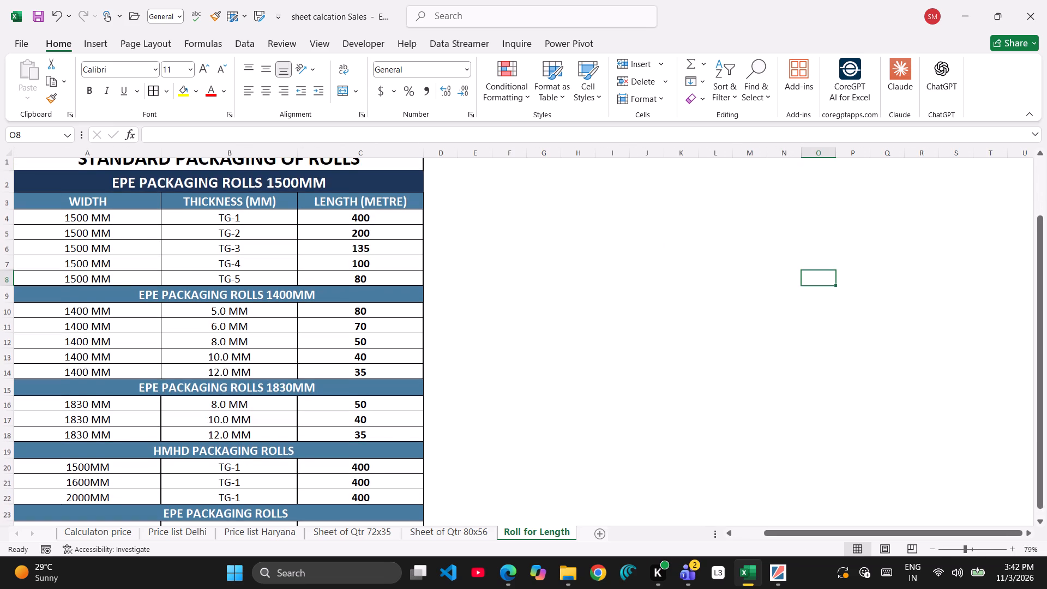
scroll(512, 313, "up", 1)
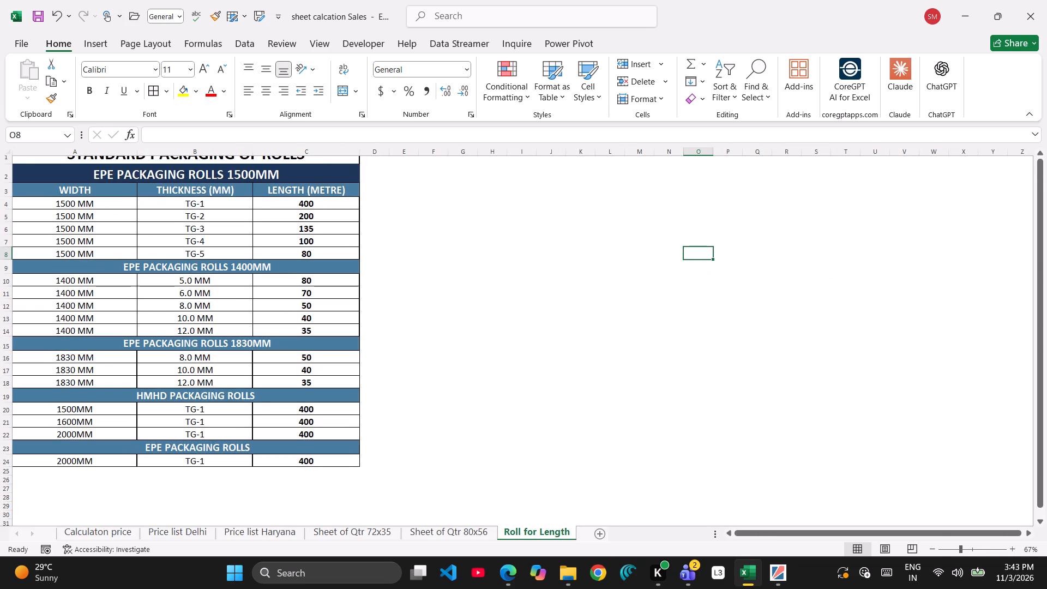
left_click(1007, 546)
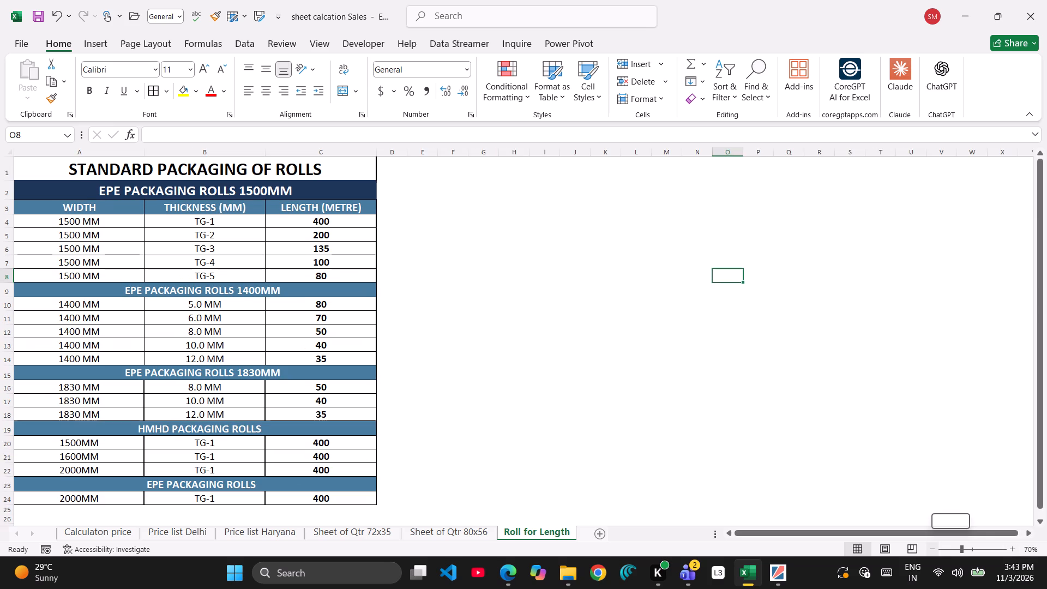
left_click(124, 530)
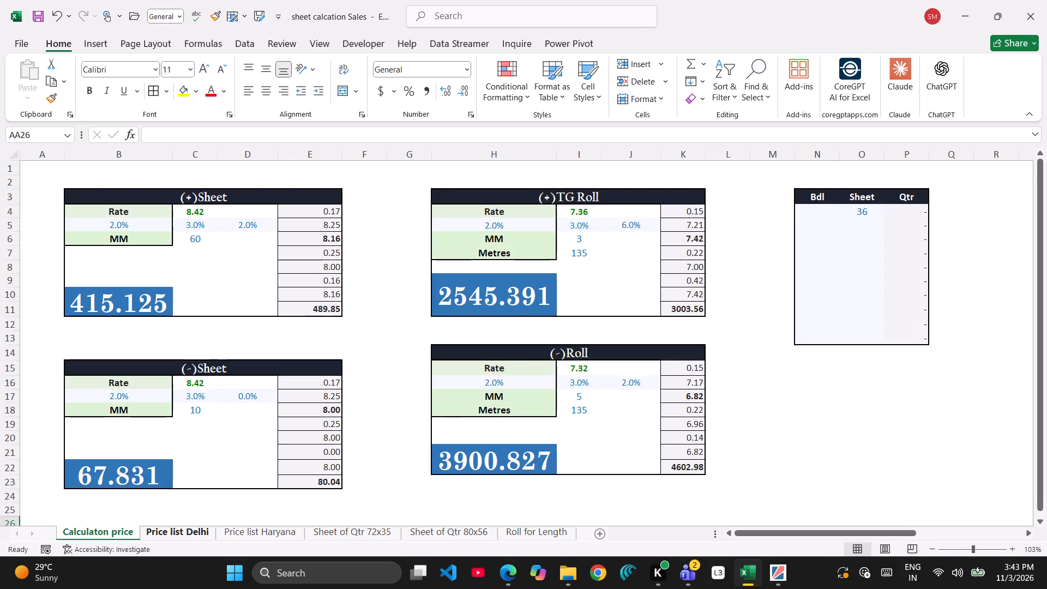
left_click(179, 531)
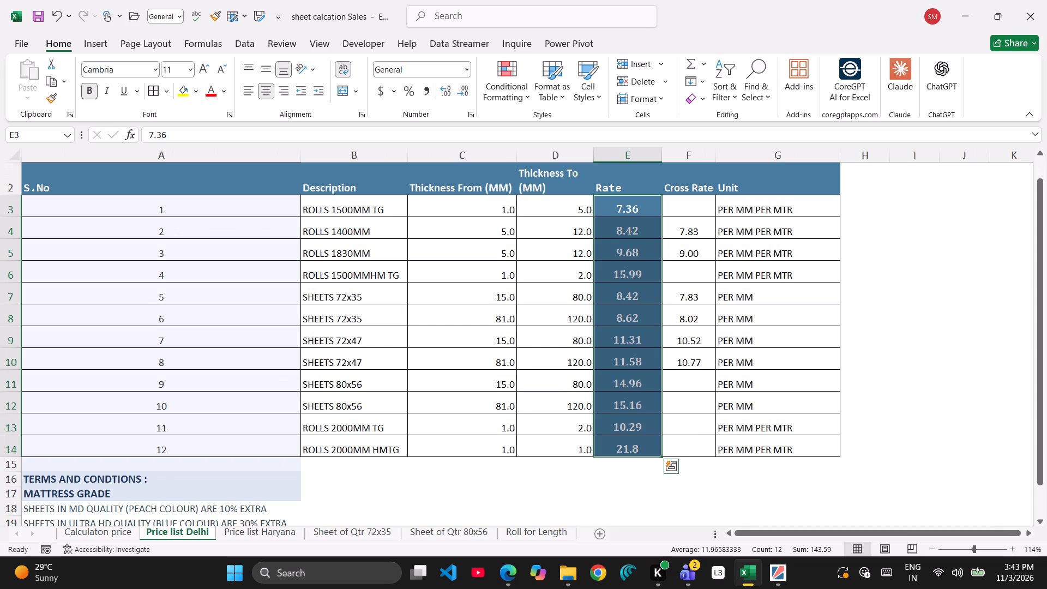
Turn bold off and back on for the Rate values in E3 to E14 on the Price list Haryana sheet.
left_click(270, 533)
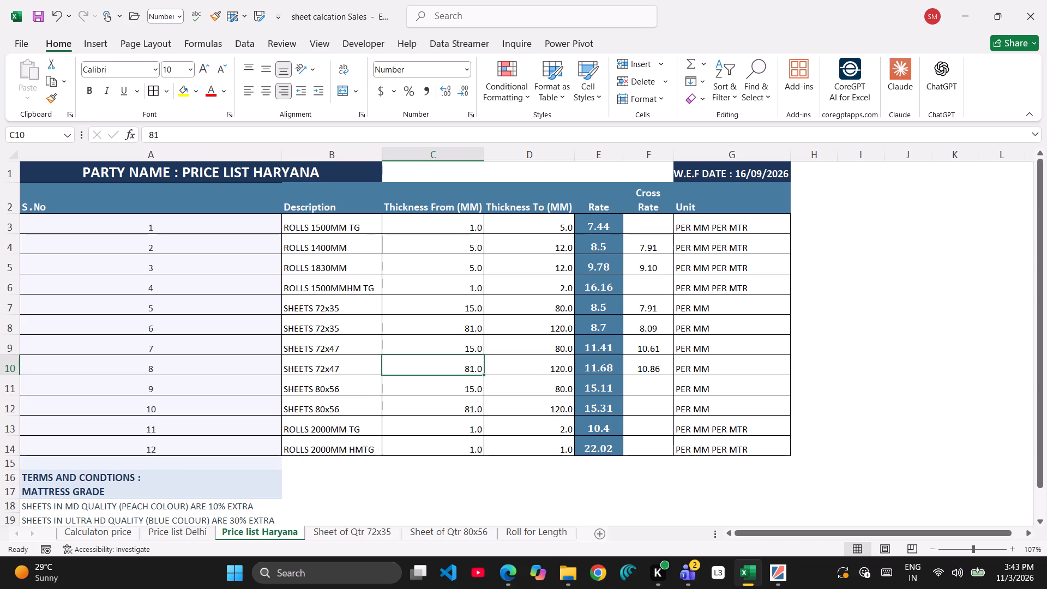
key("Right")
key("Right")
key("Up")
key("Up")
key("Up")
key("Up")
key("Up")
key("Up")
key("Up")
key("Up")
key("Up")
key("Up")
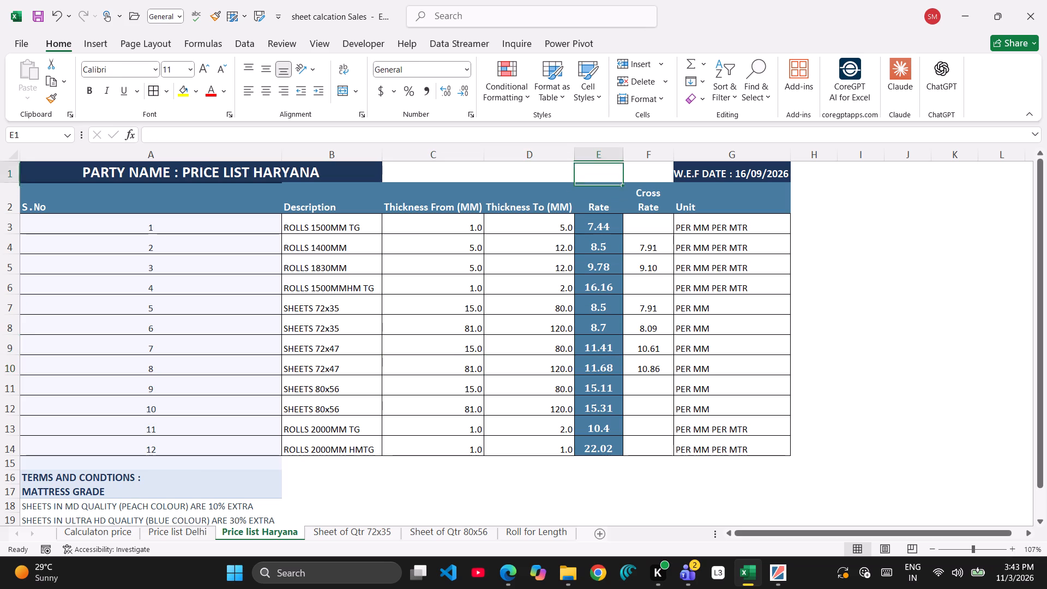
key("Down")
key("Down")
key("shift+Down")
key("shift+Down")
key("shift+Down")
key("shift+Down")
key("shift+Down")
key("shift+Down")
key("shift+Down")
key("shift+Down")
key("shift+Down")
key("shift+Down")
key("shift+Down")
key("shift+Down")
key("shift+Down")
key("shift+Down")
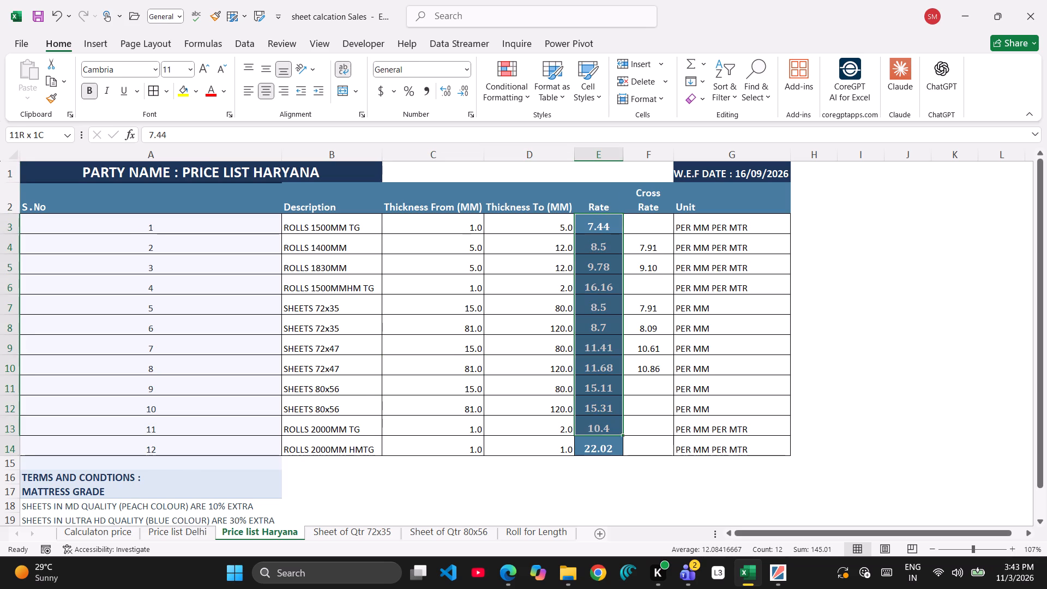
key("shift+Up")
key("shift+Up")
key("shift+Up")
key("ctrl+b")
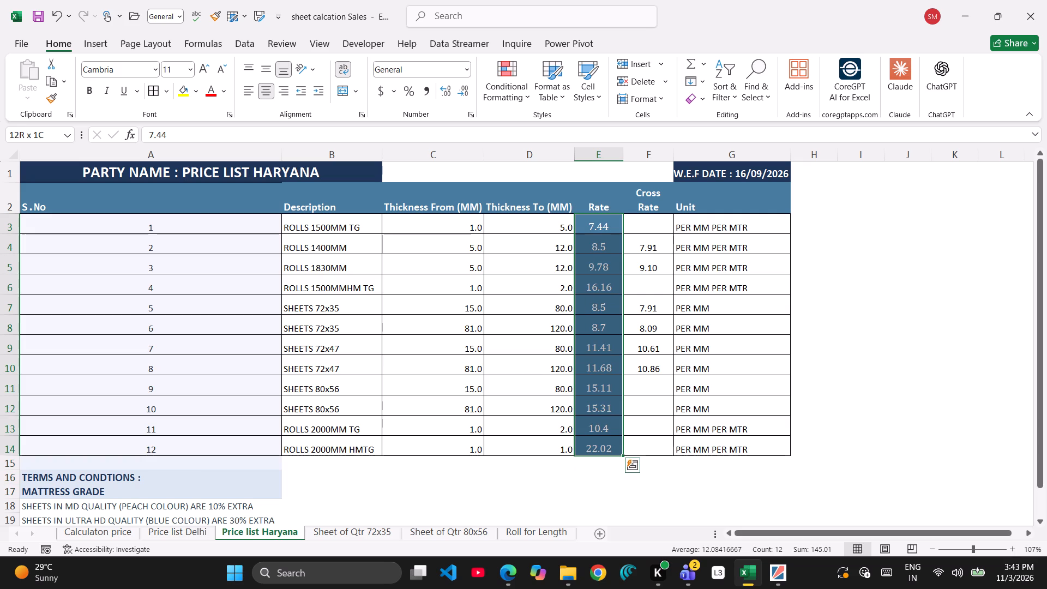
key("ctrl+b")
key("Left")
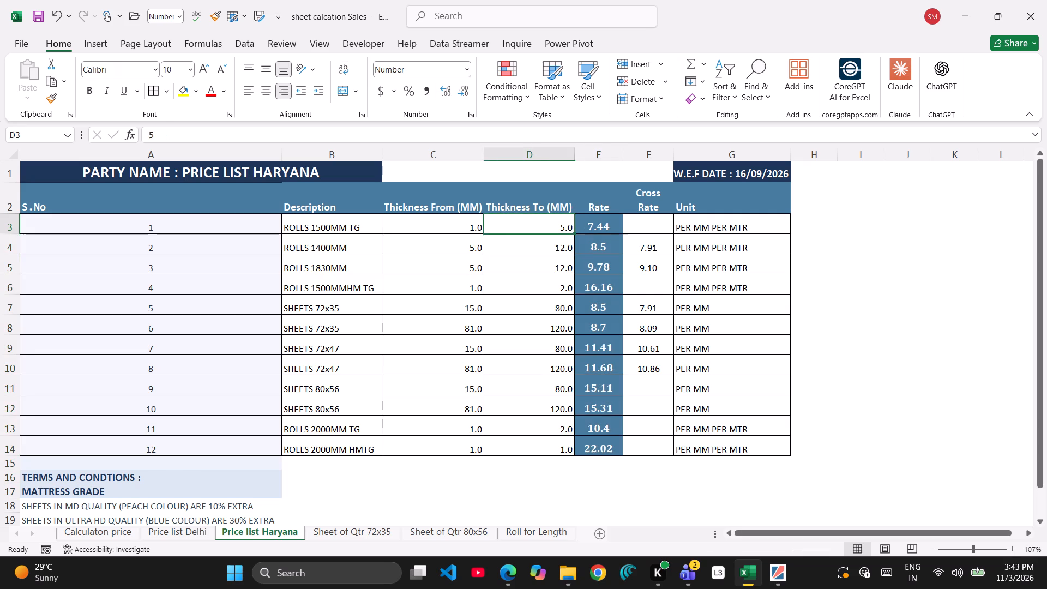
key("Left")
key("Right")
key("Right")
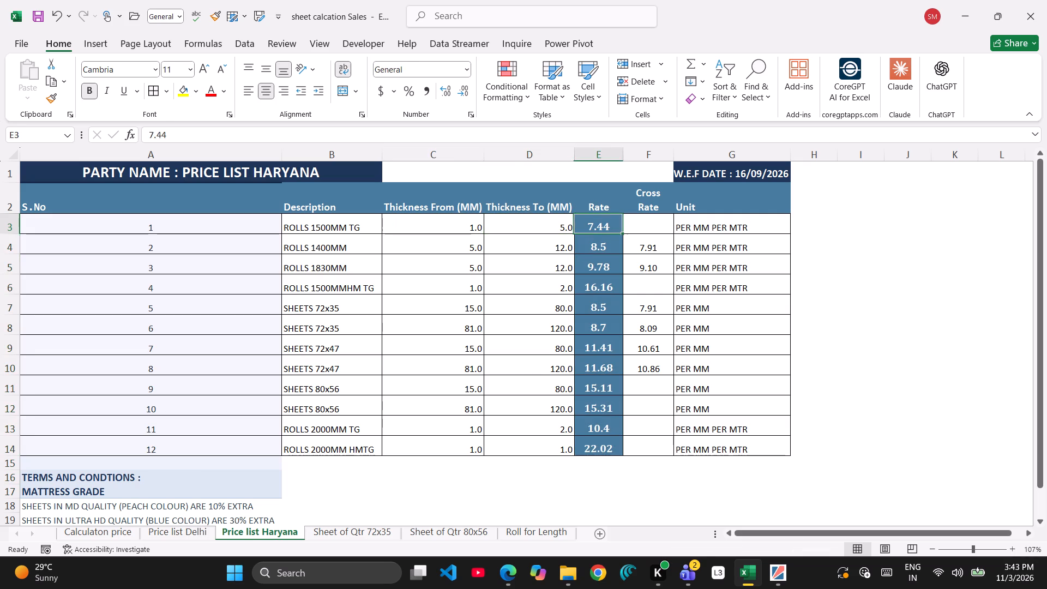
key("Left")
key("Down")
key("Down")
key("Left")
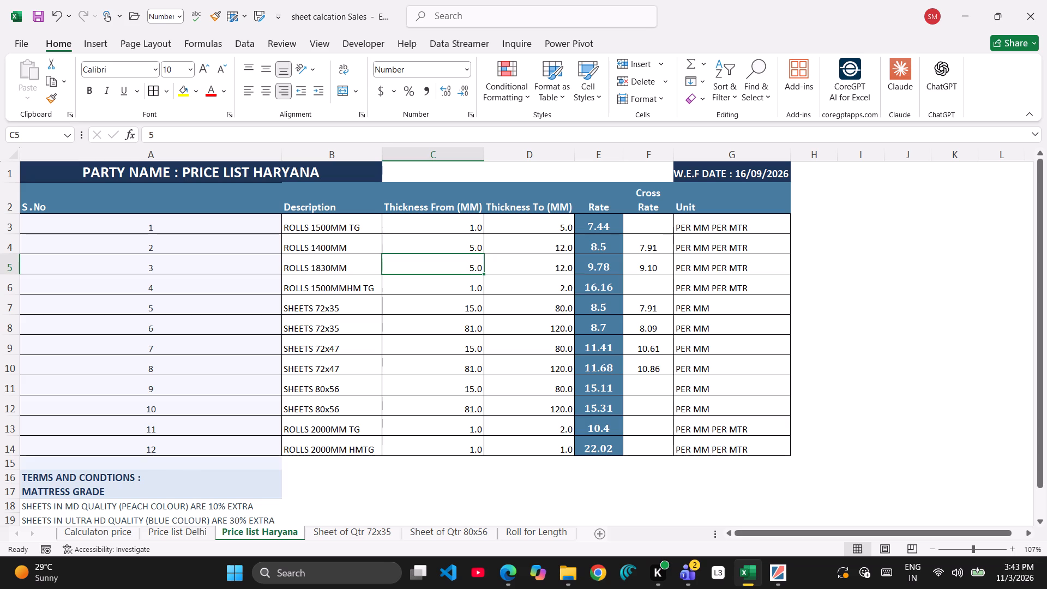
Save the workbook.
left_click(32, 8)
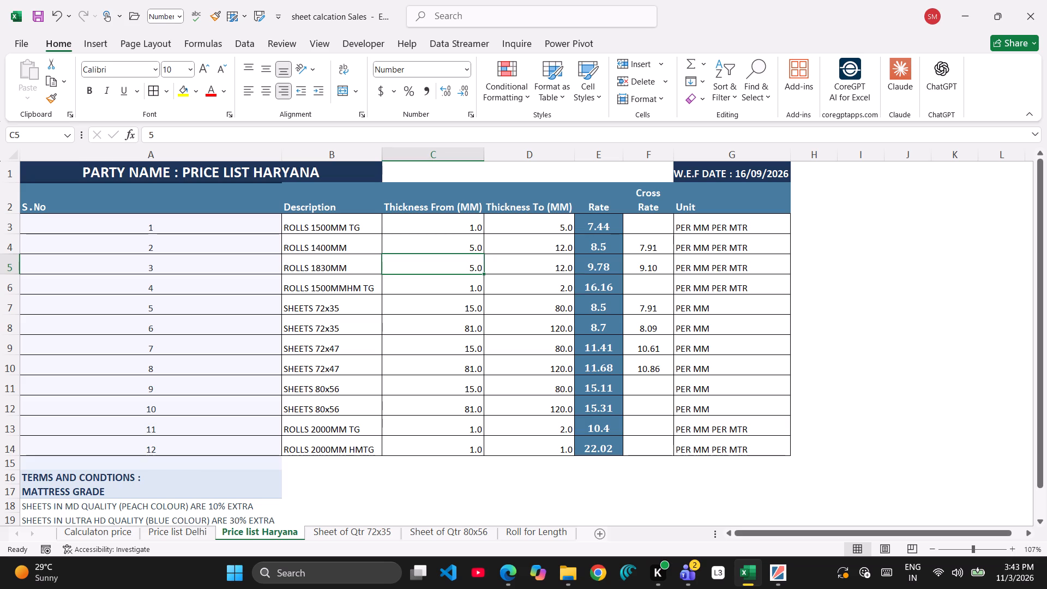